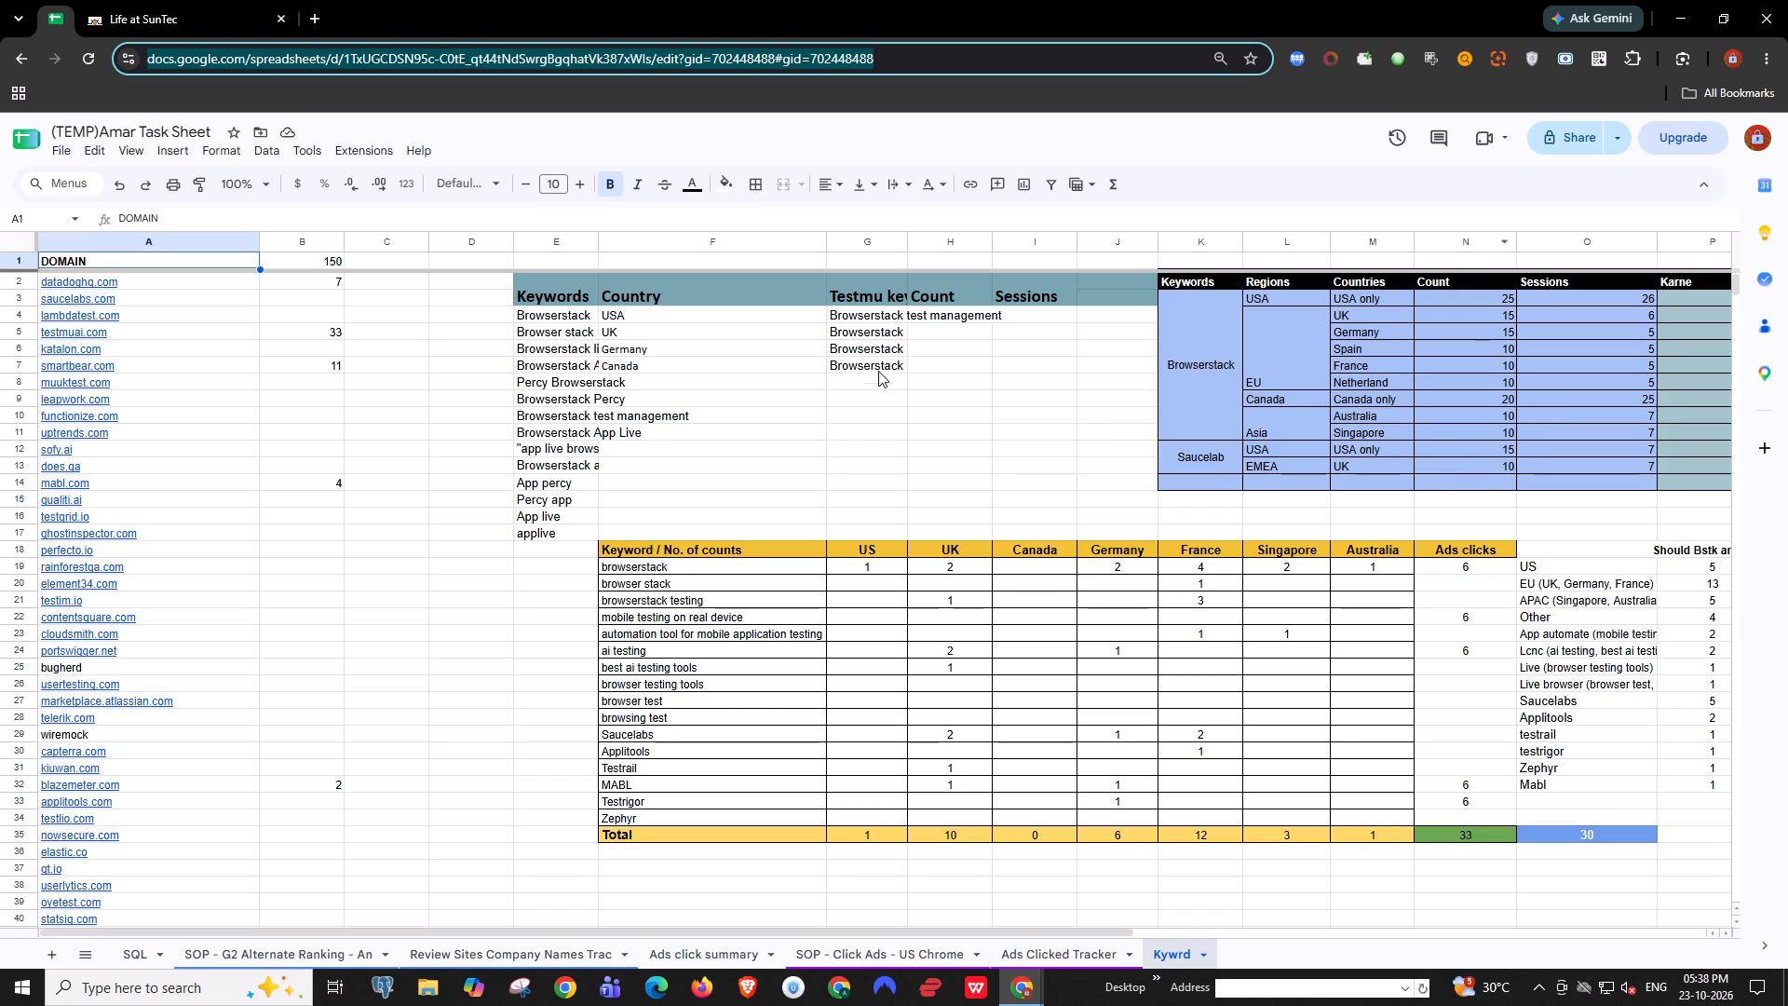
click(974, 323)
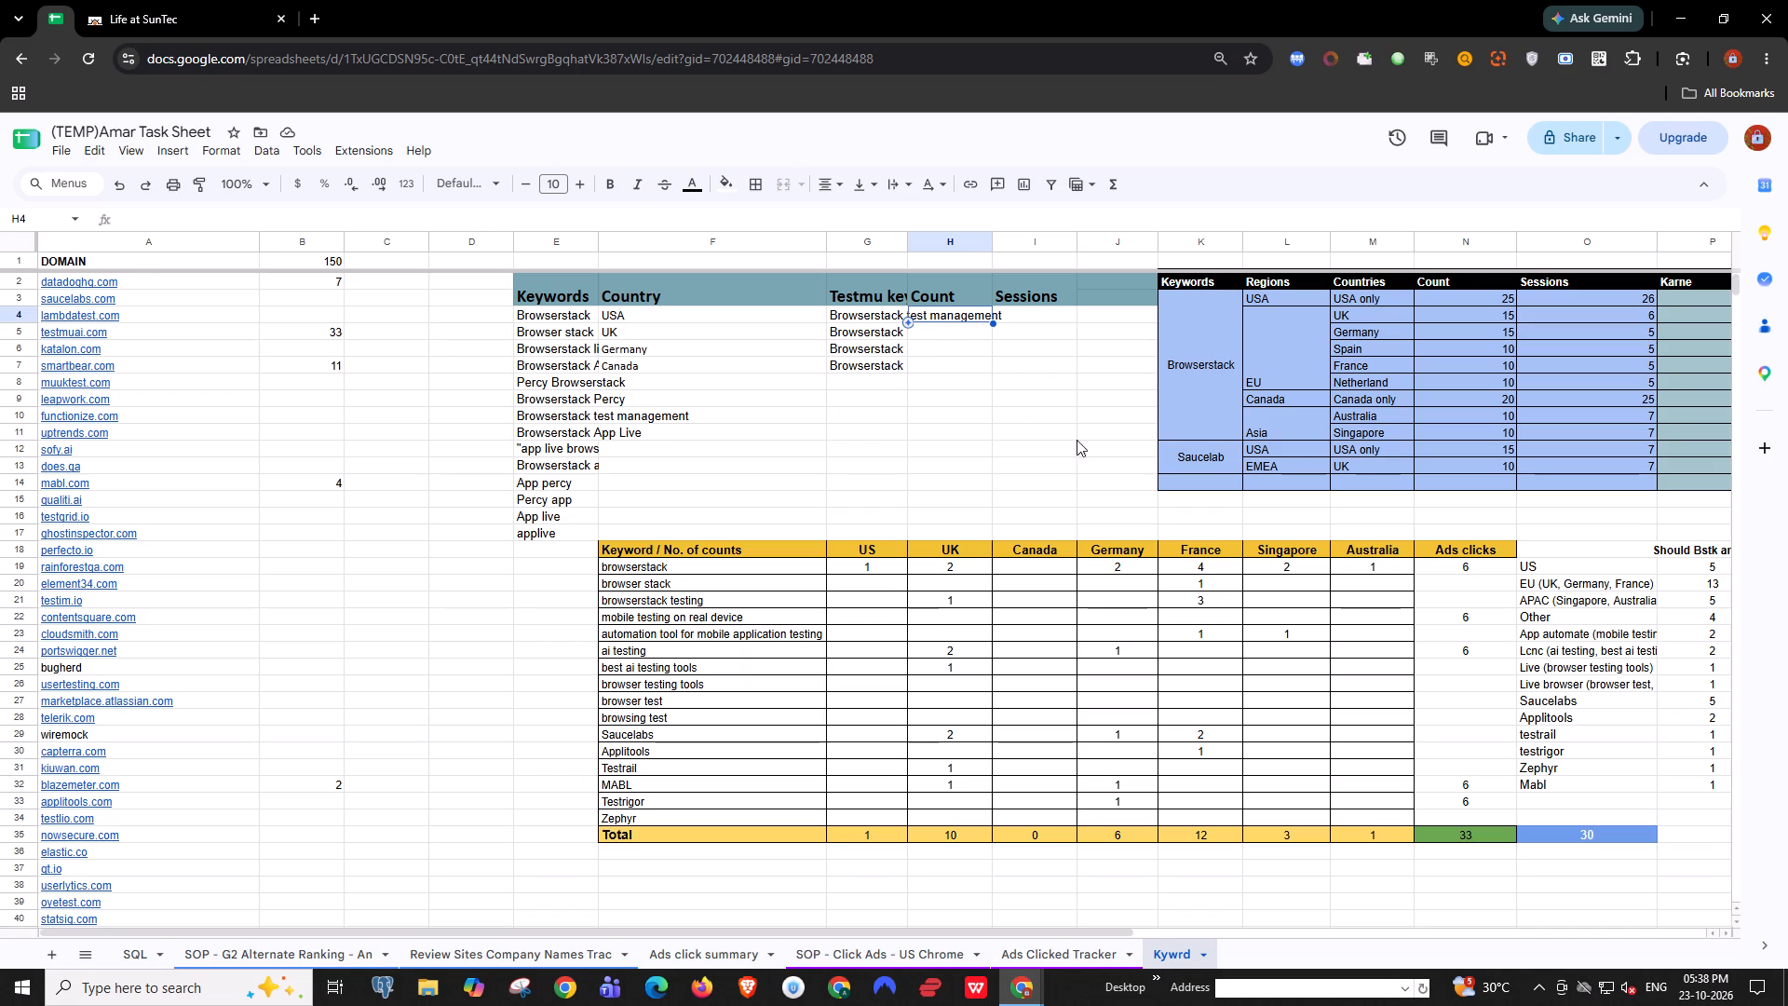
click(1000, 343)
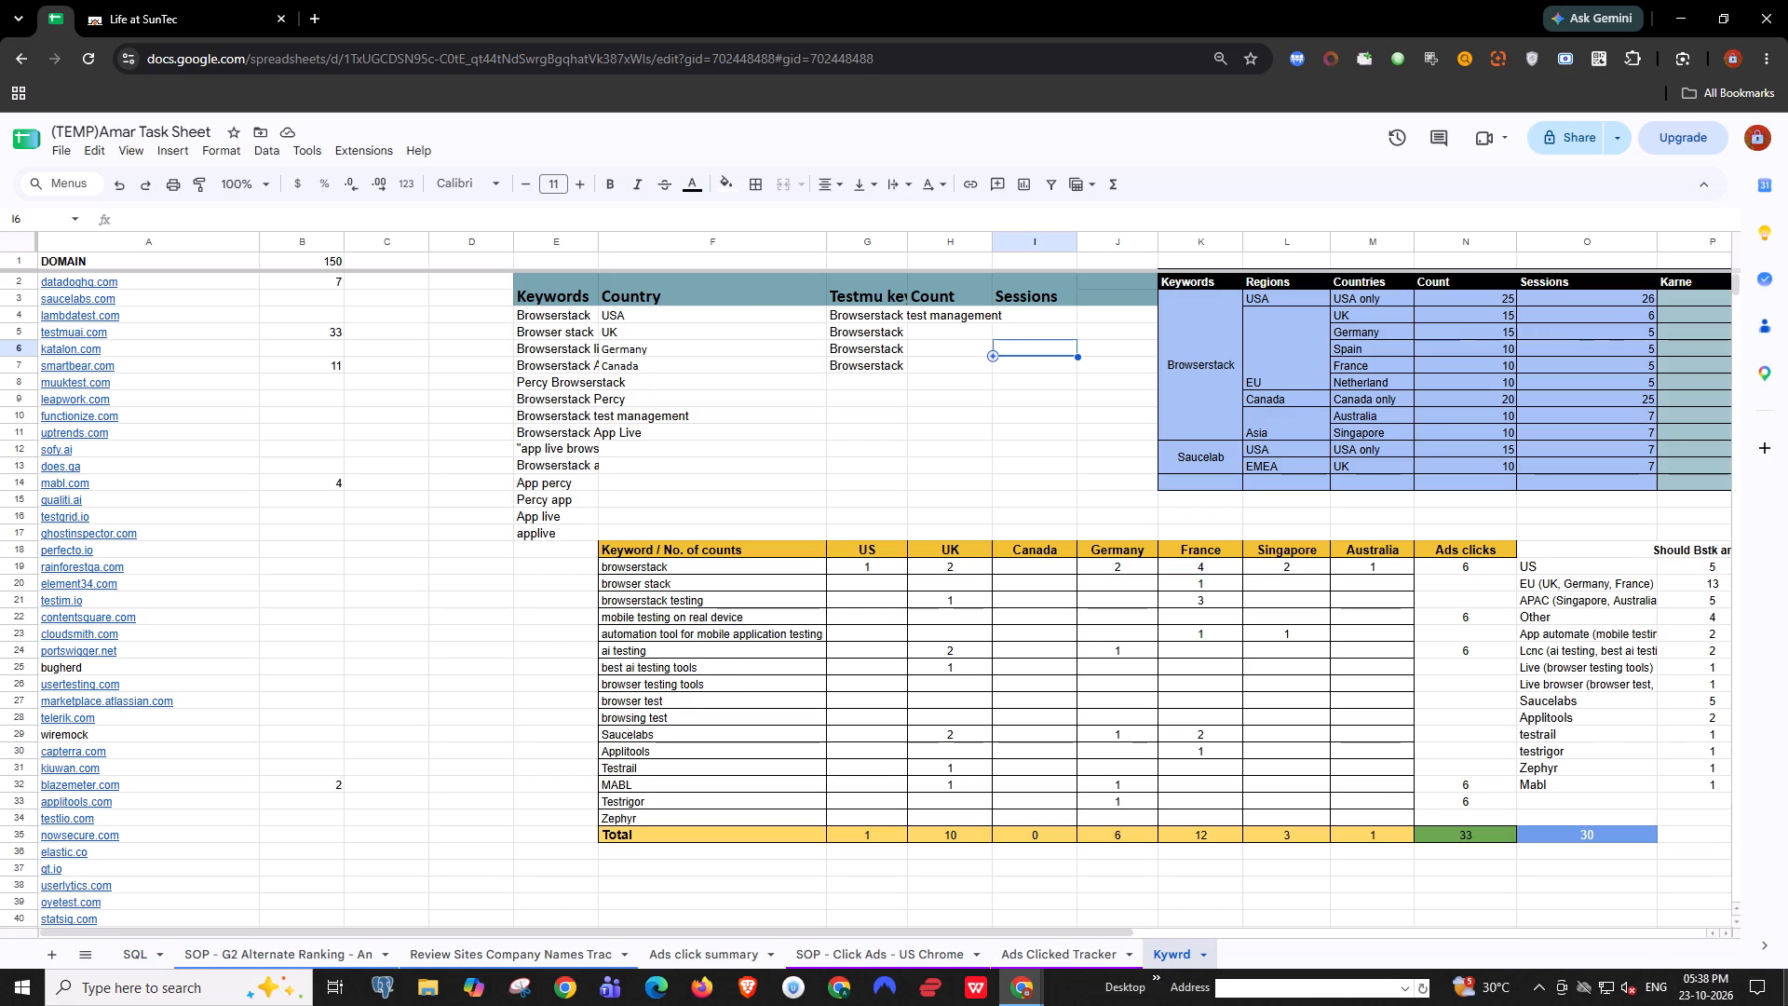
Go to the ads clicks summary beside the keyword count table and select the empty cell S19 next to its US row.
drag(1004, 935, 1009, 936)
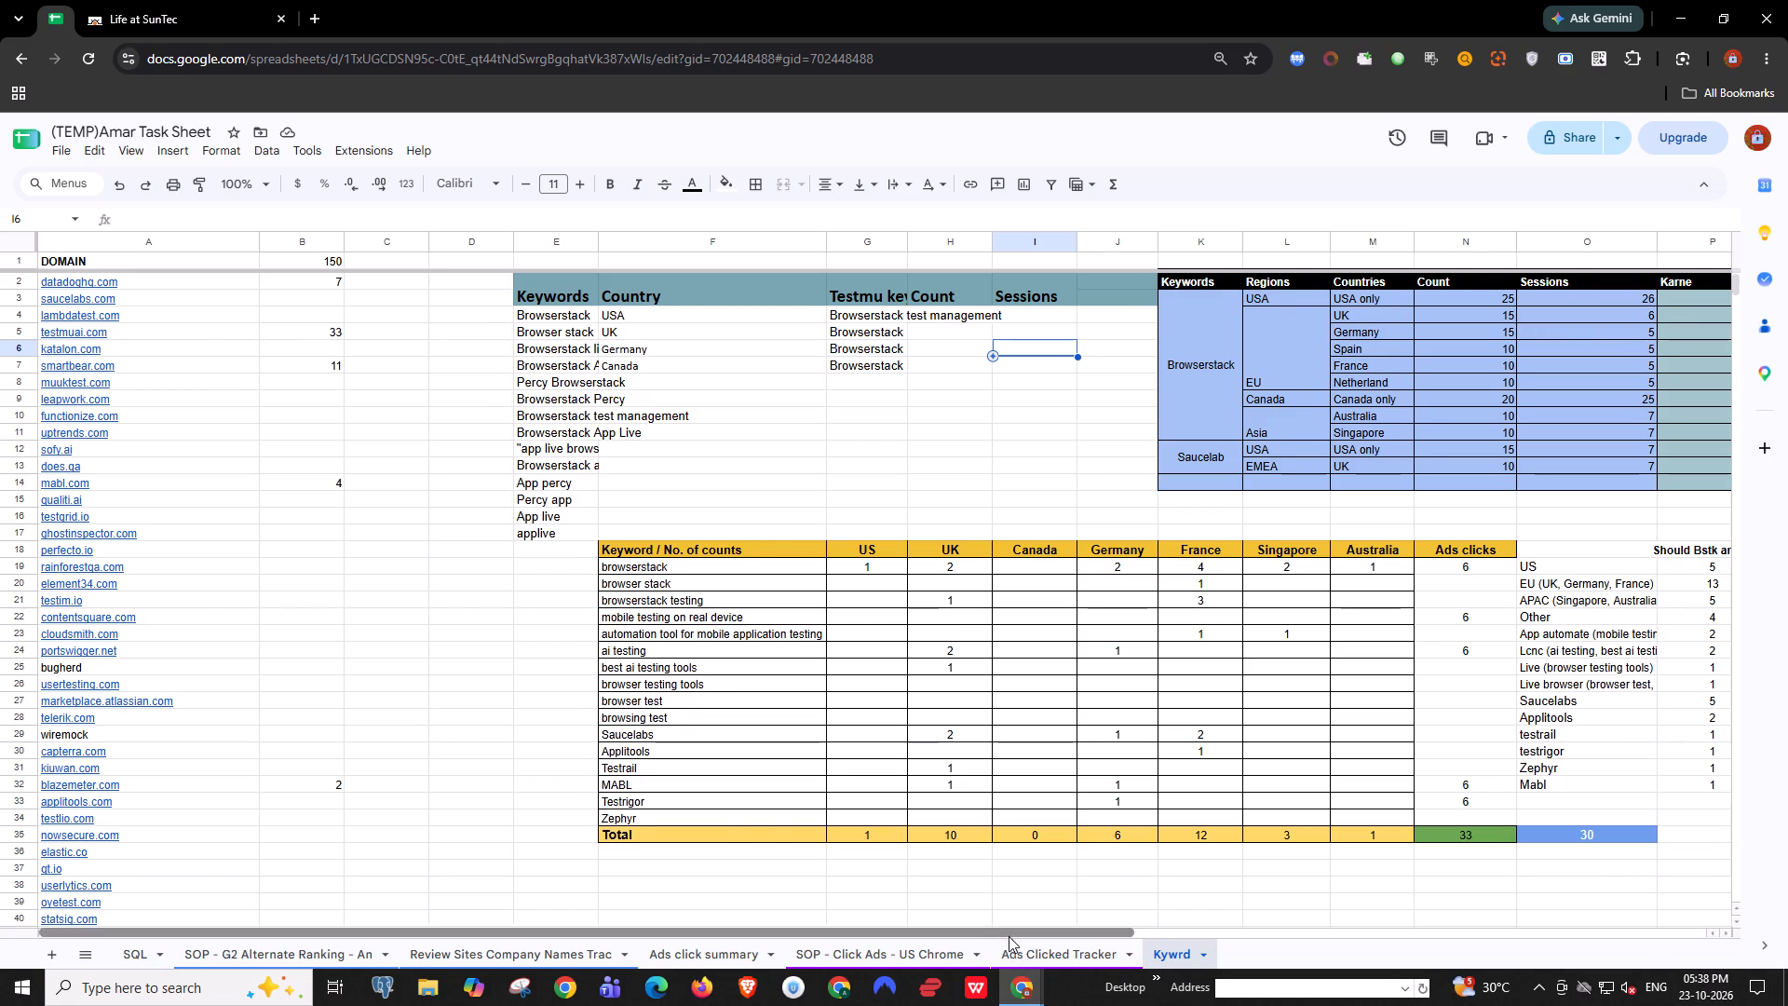
drag(1009, 936, 1280, 947)
click(1551, 563)
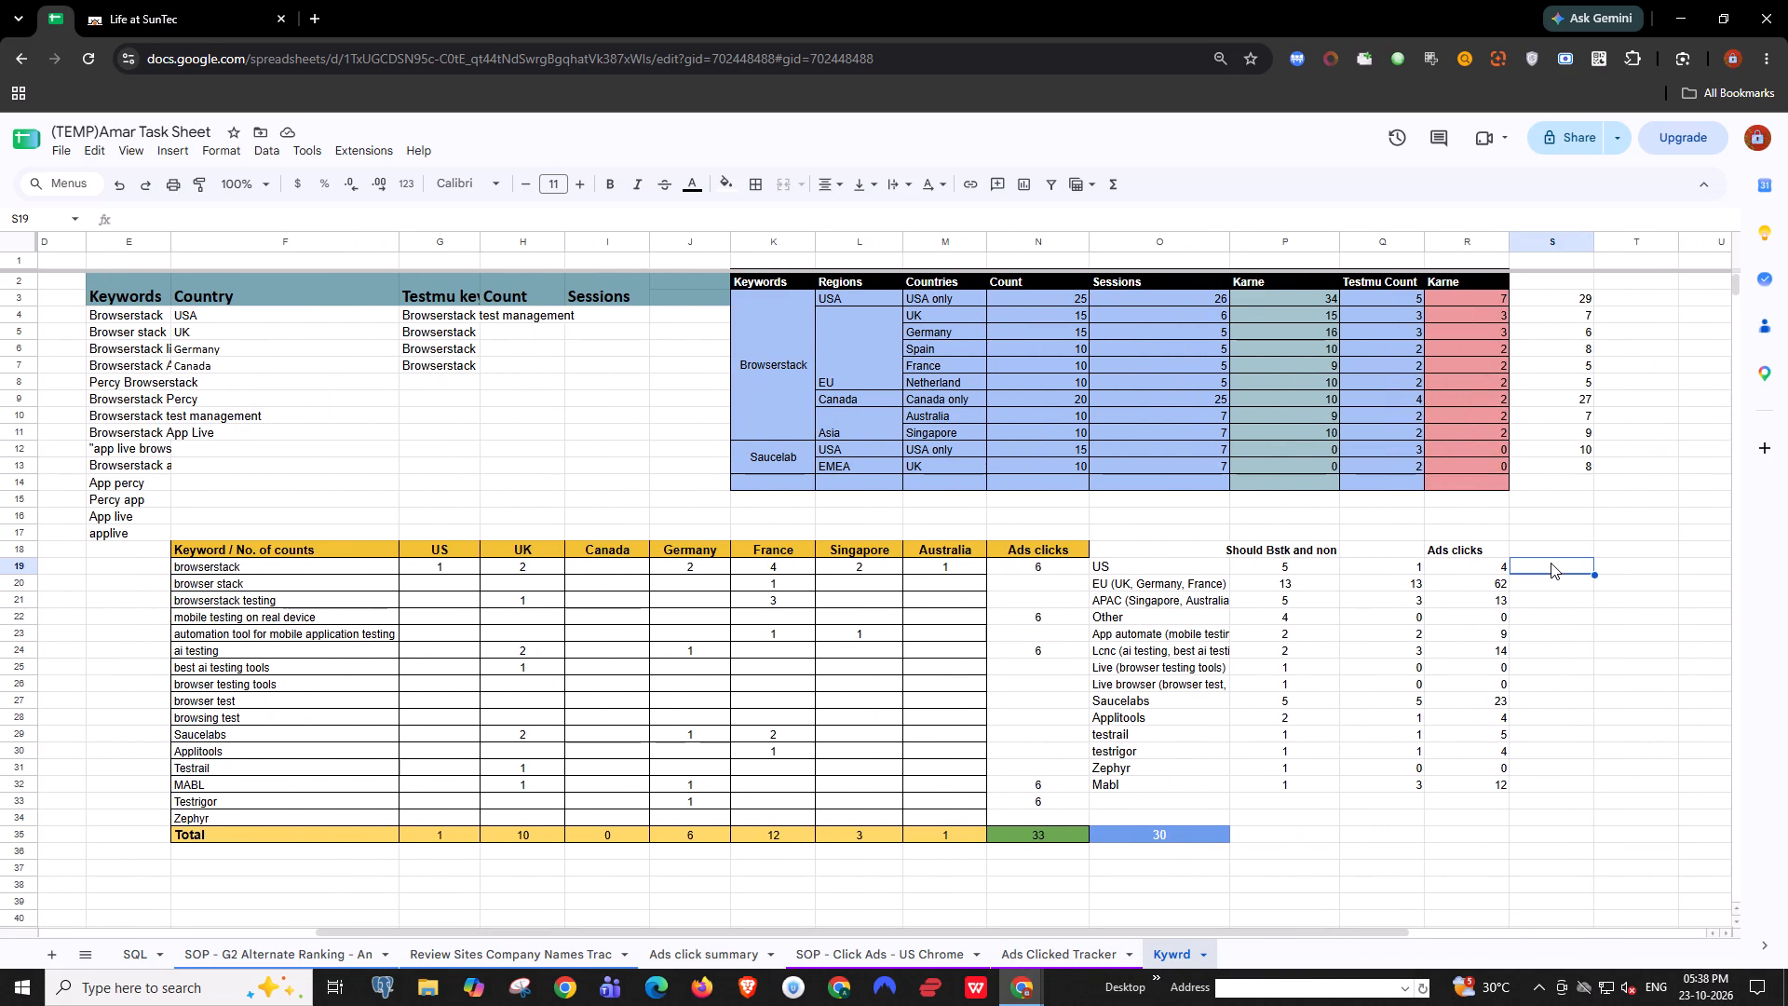
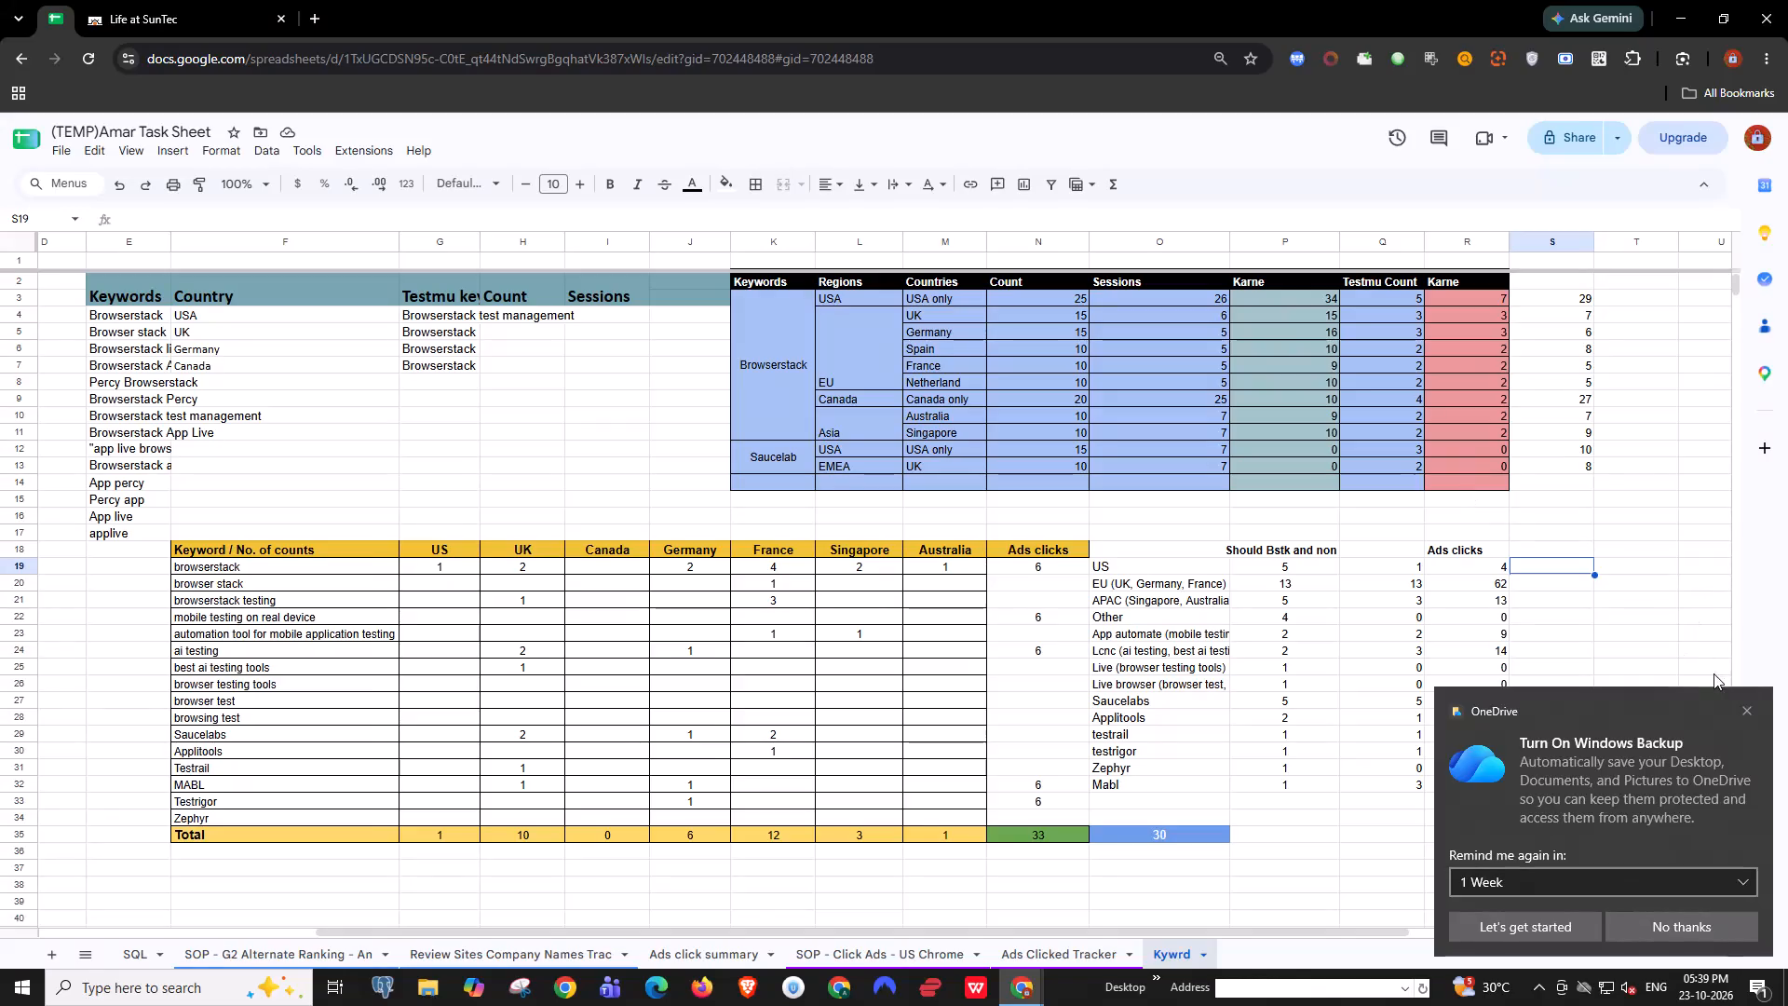
Dismiss the OneDrive backup notification and clear all notifications.
click(1754, 715)
click(1753, 999)
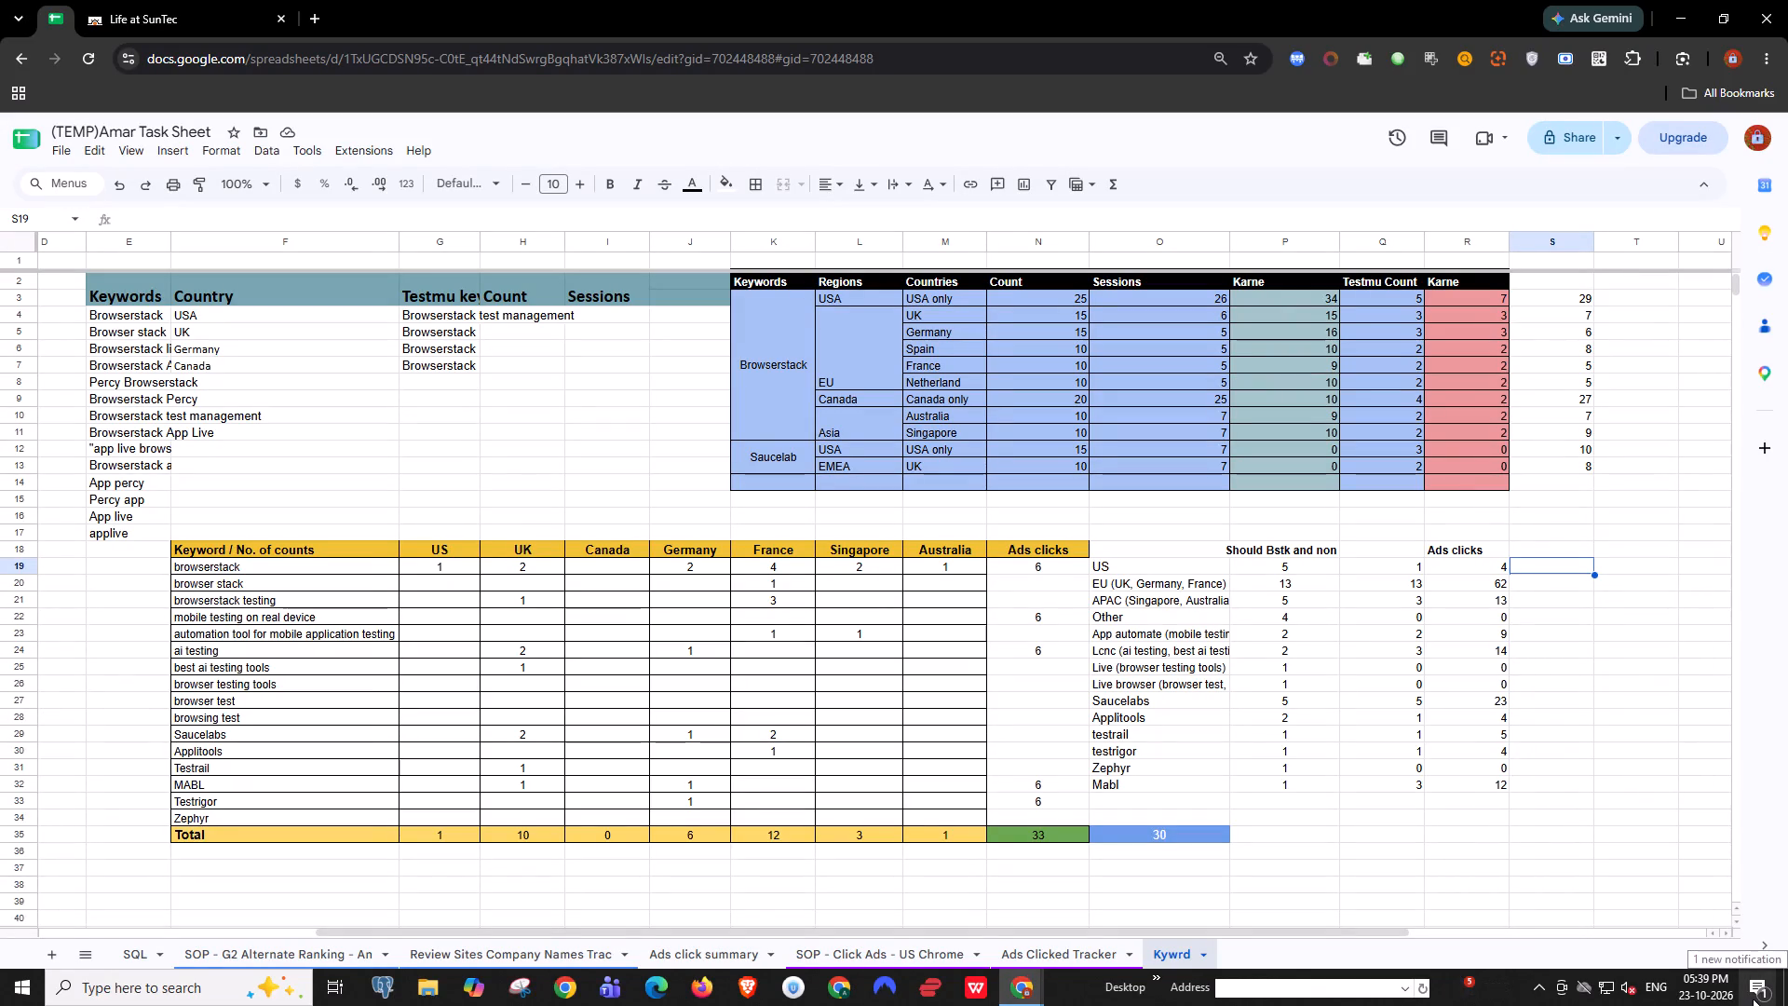
scroll(1615, 629, down, 2)
click(1690, 750)
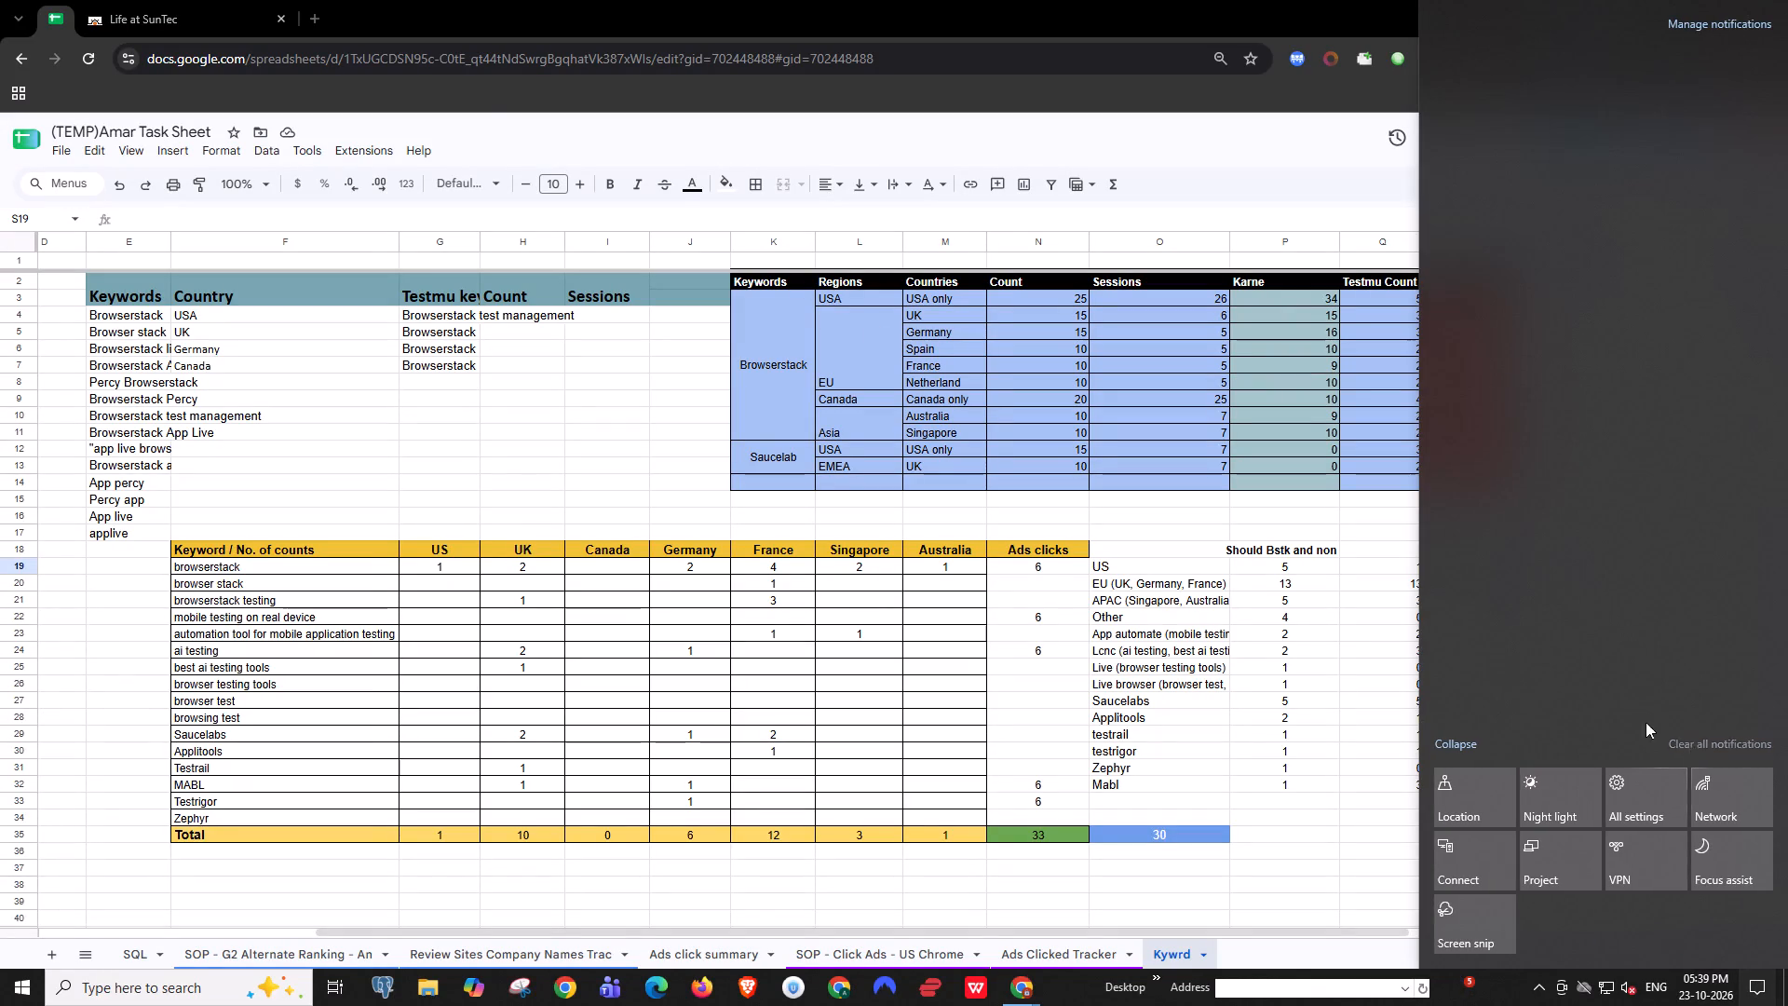
Switch to the Life at SunTec portal, open the Timesheet Entry page and look over its form and listing.
click(178, 0)
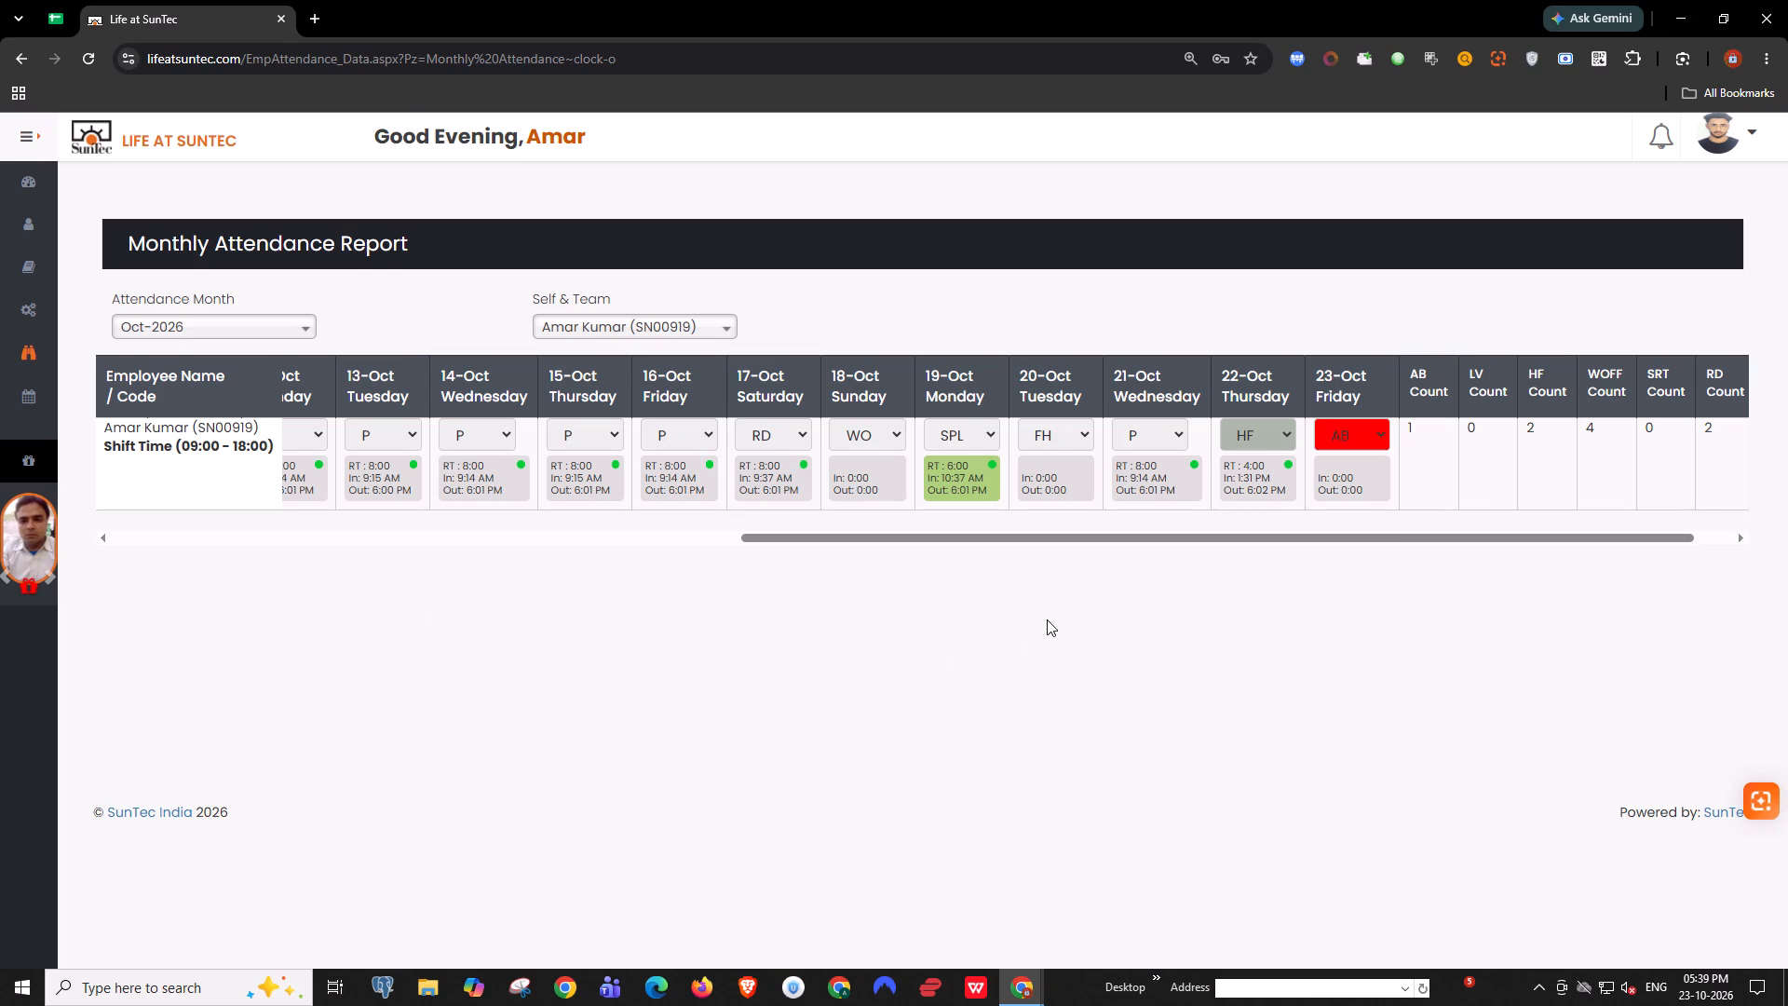
click(97, 433)
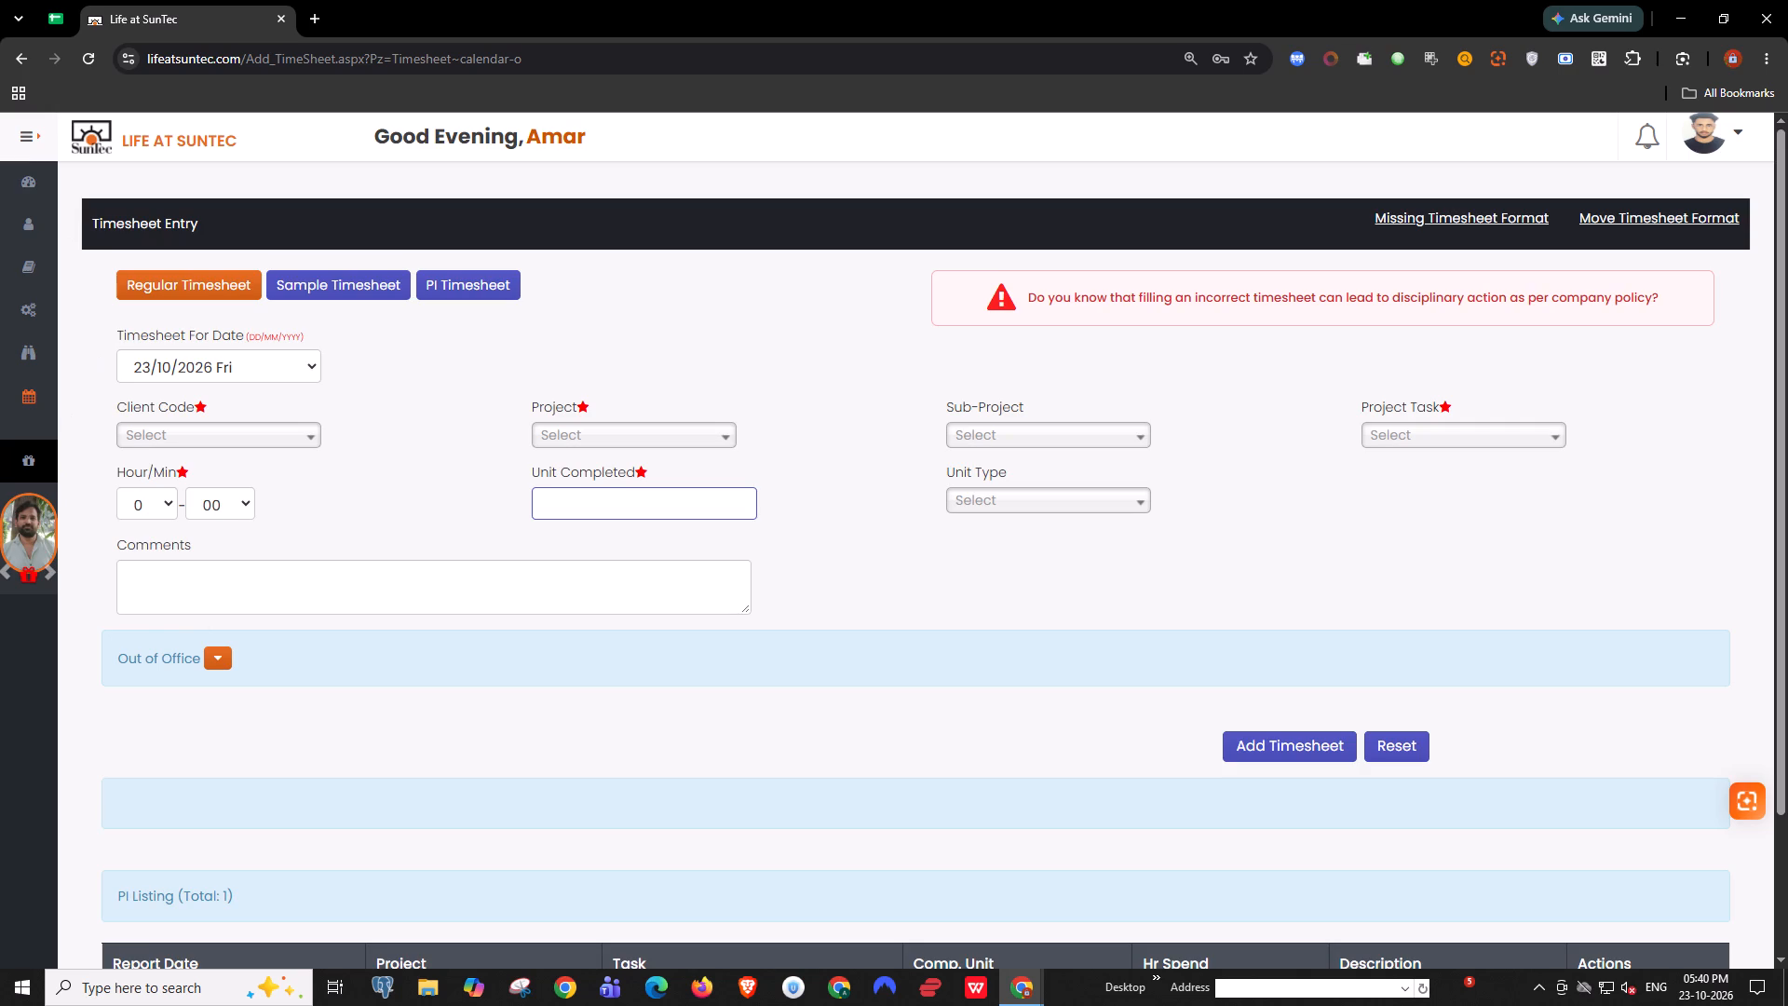
scroll(329, 471, down, 2)
scroll(406, 394, up, 5)
scroll(434, 522, down, 6)
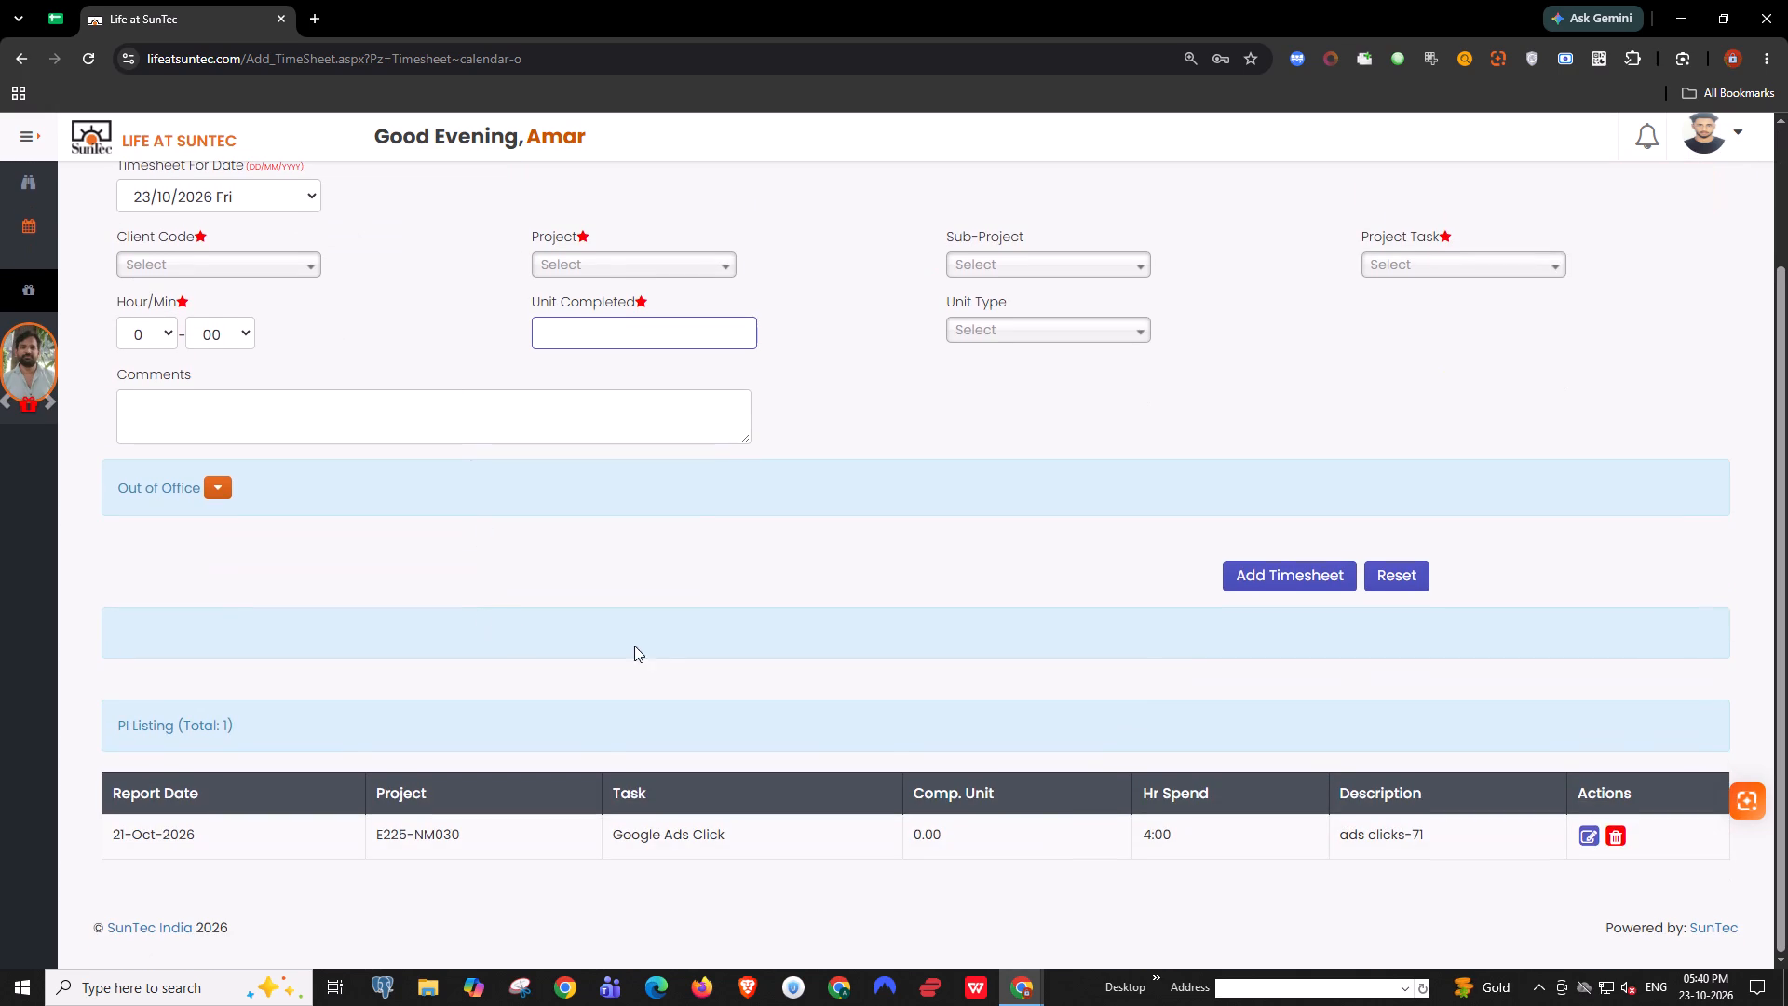
scroll(662, 650, down, 1)
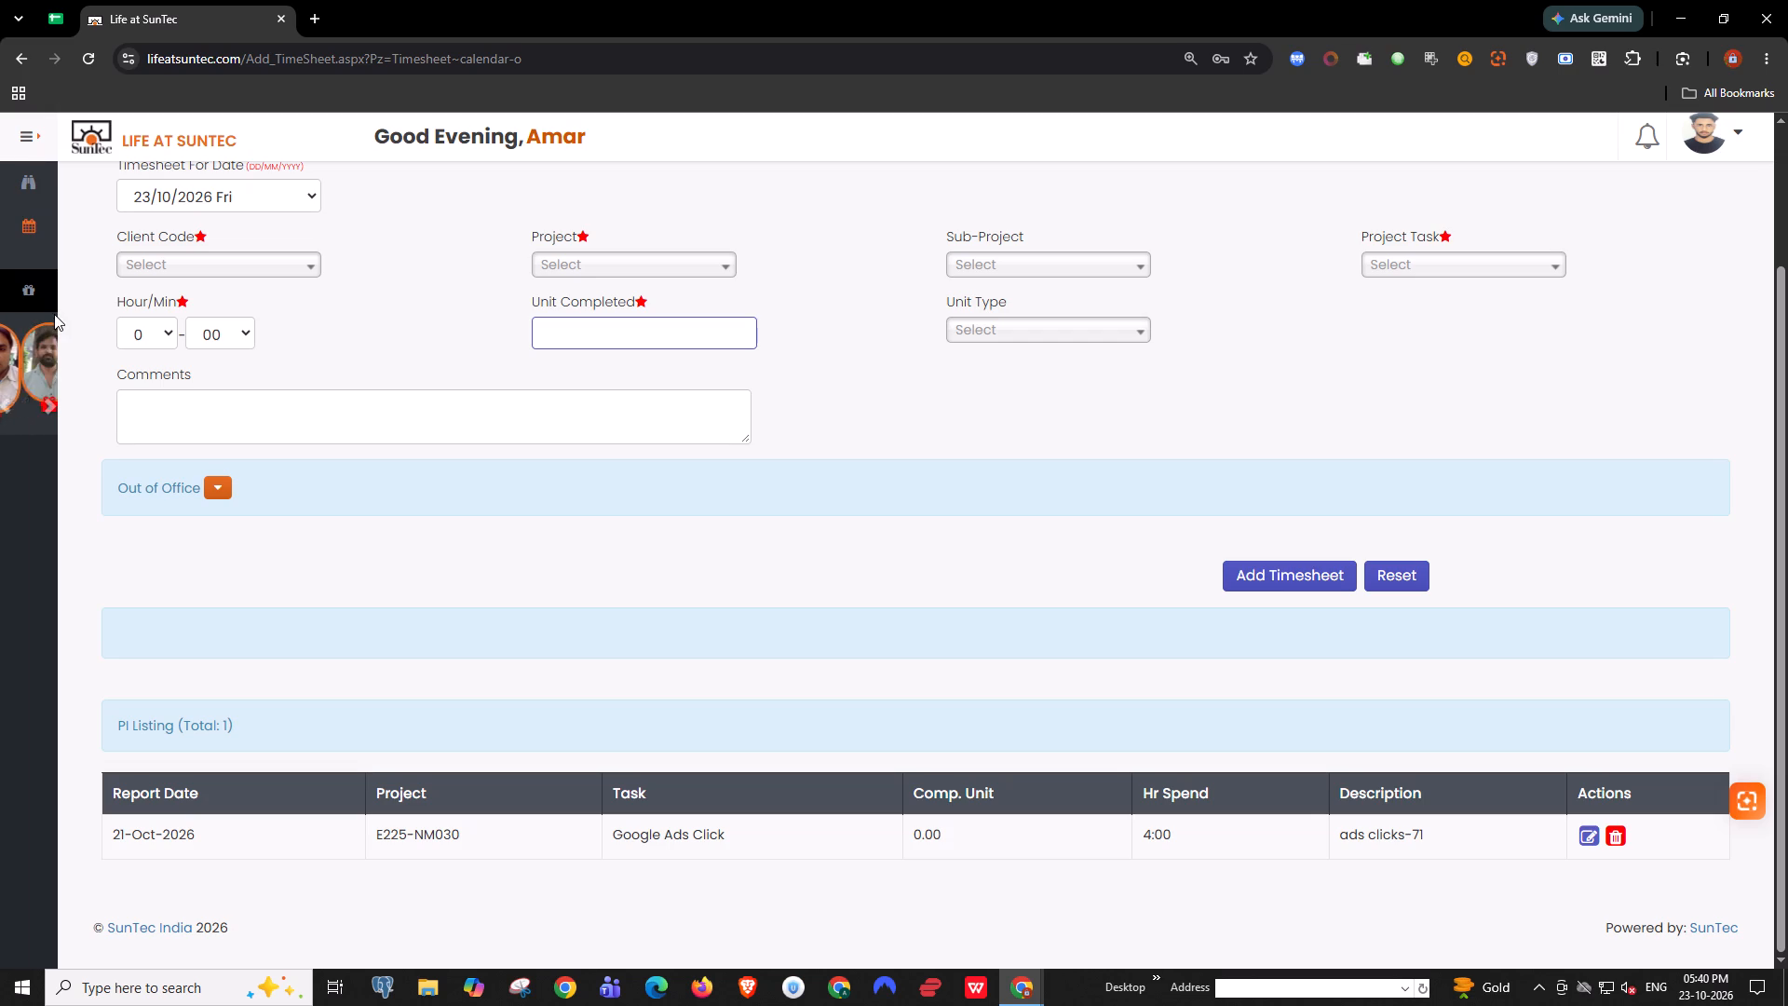
Fill the timesheet entry with client code E225, project E225-NM030 and project task Google Ads Click.
scroll(235, 338, up, 2)
click(187, 445)
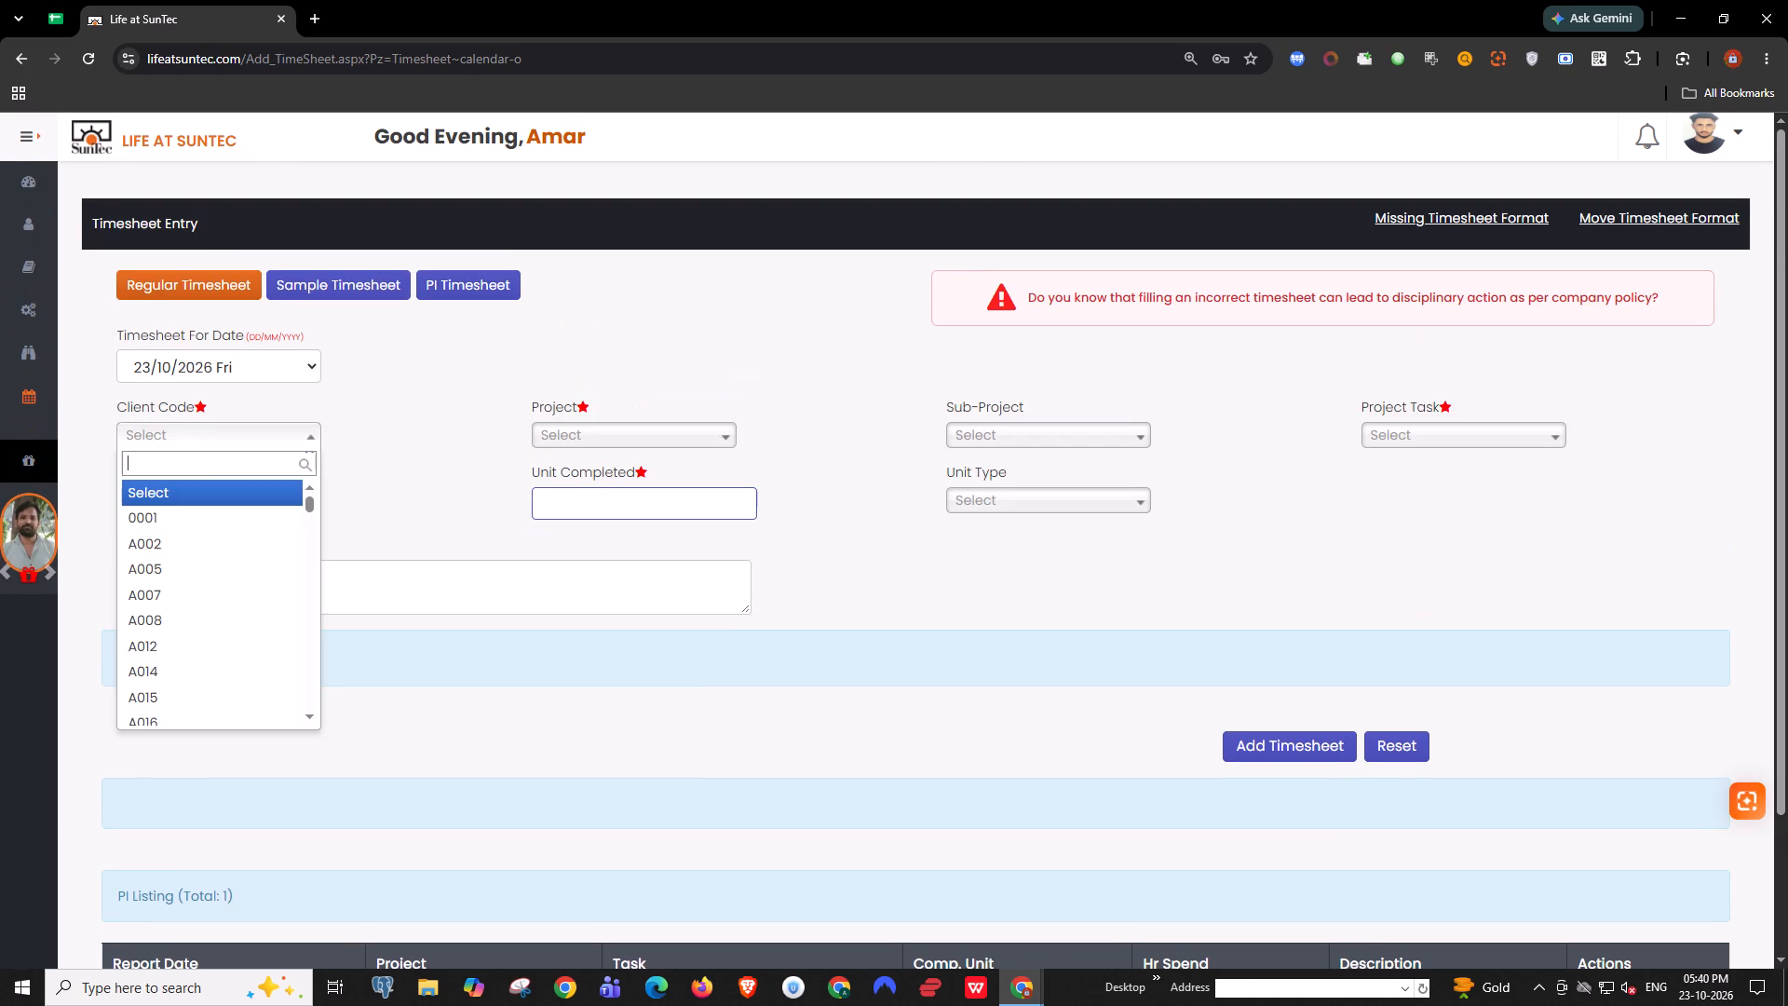
text(e225)
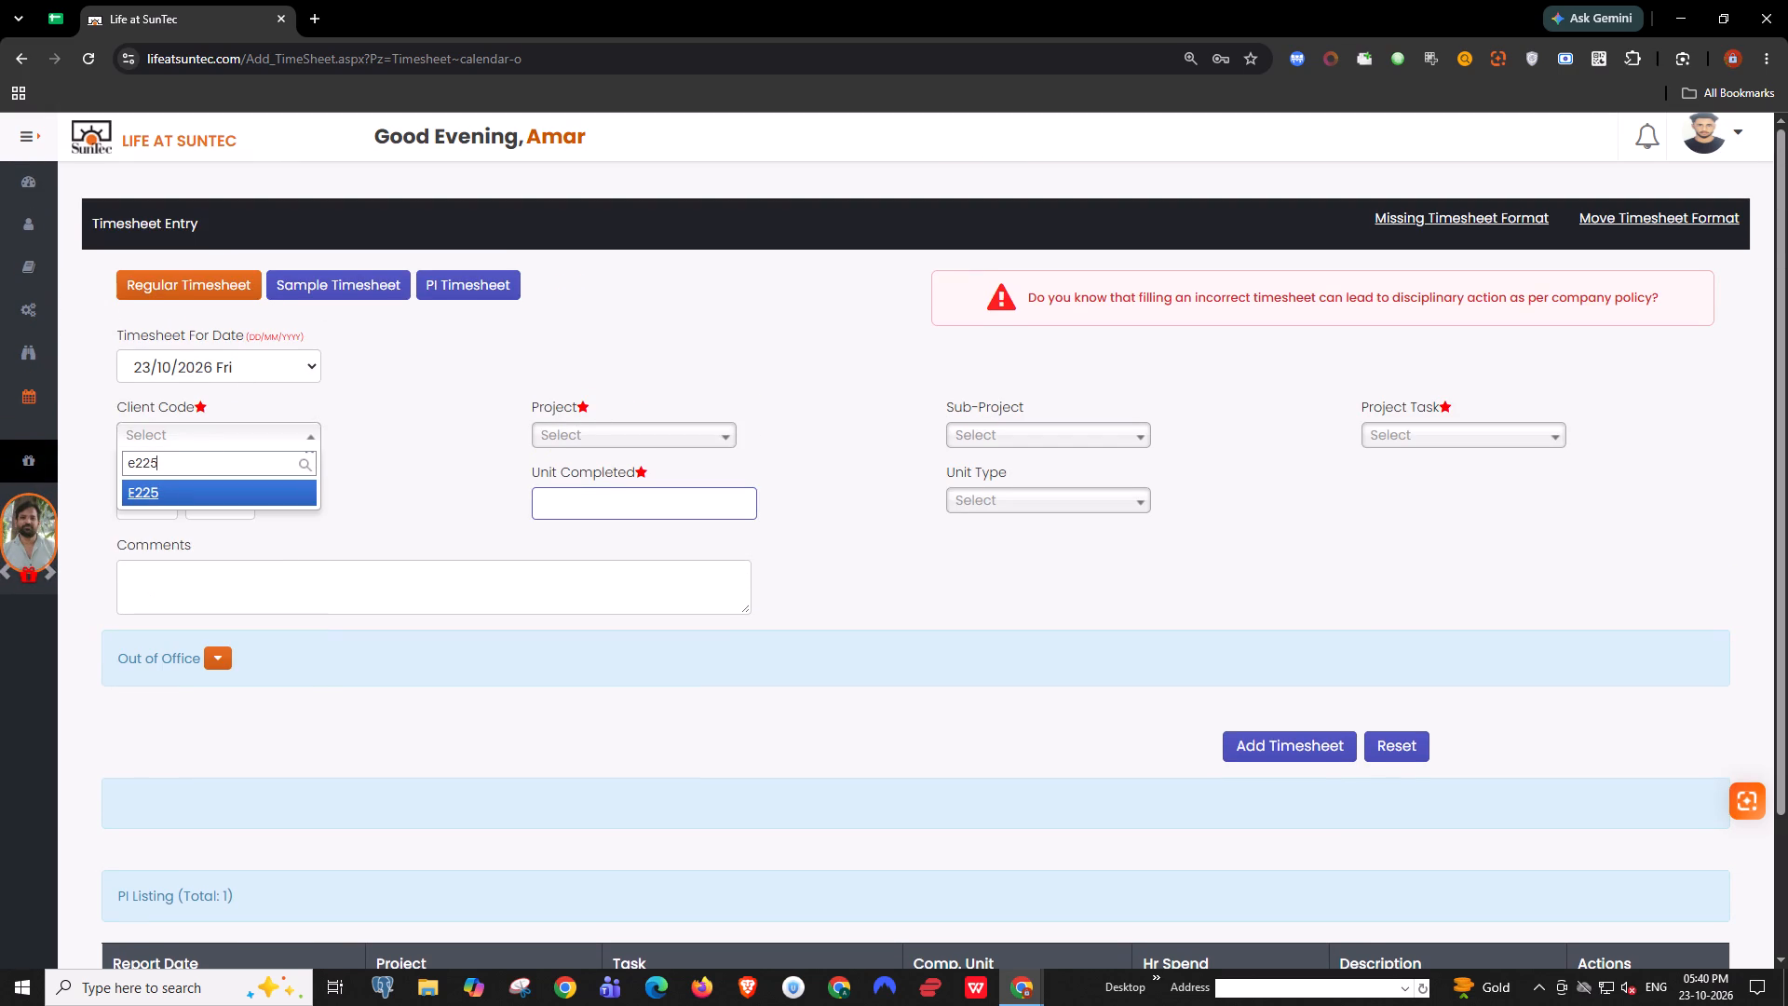
key(Tab)
key(Down)
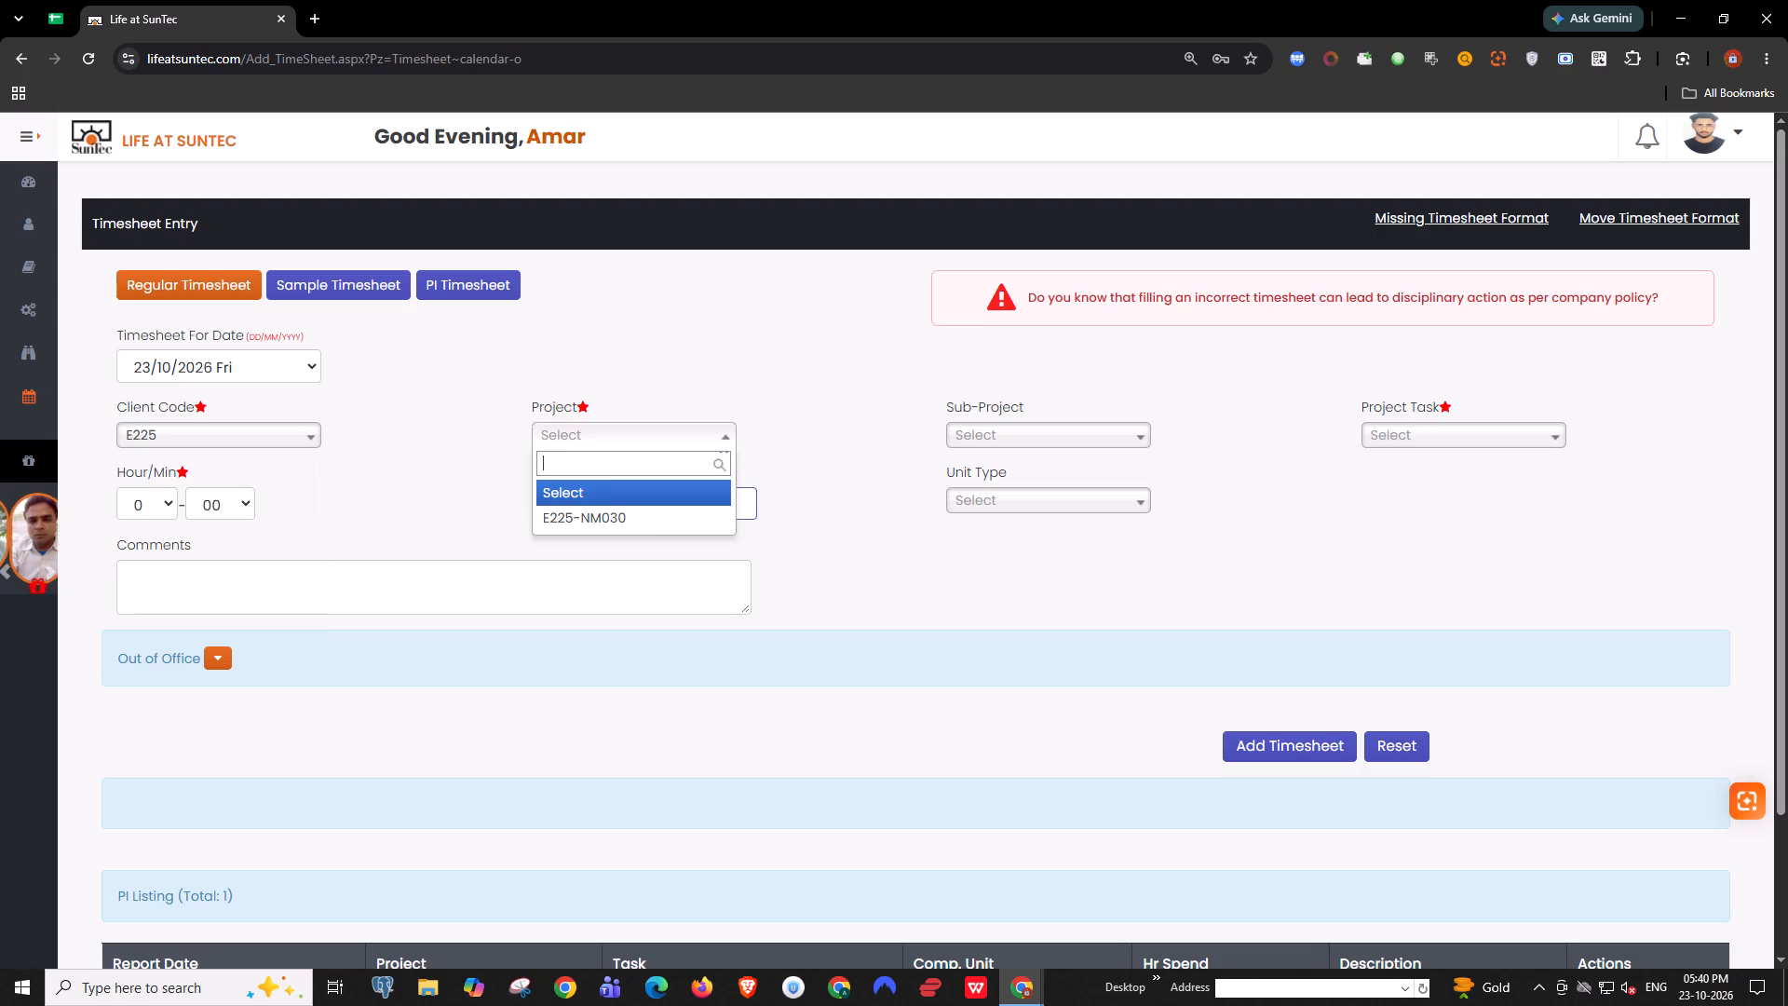
key(Down)
key(Tab)
key(Tab)
key(Down)
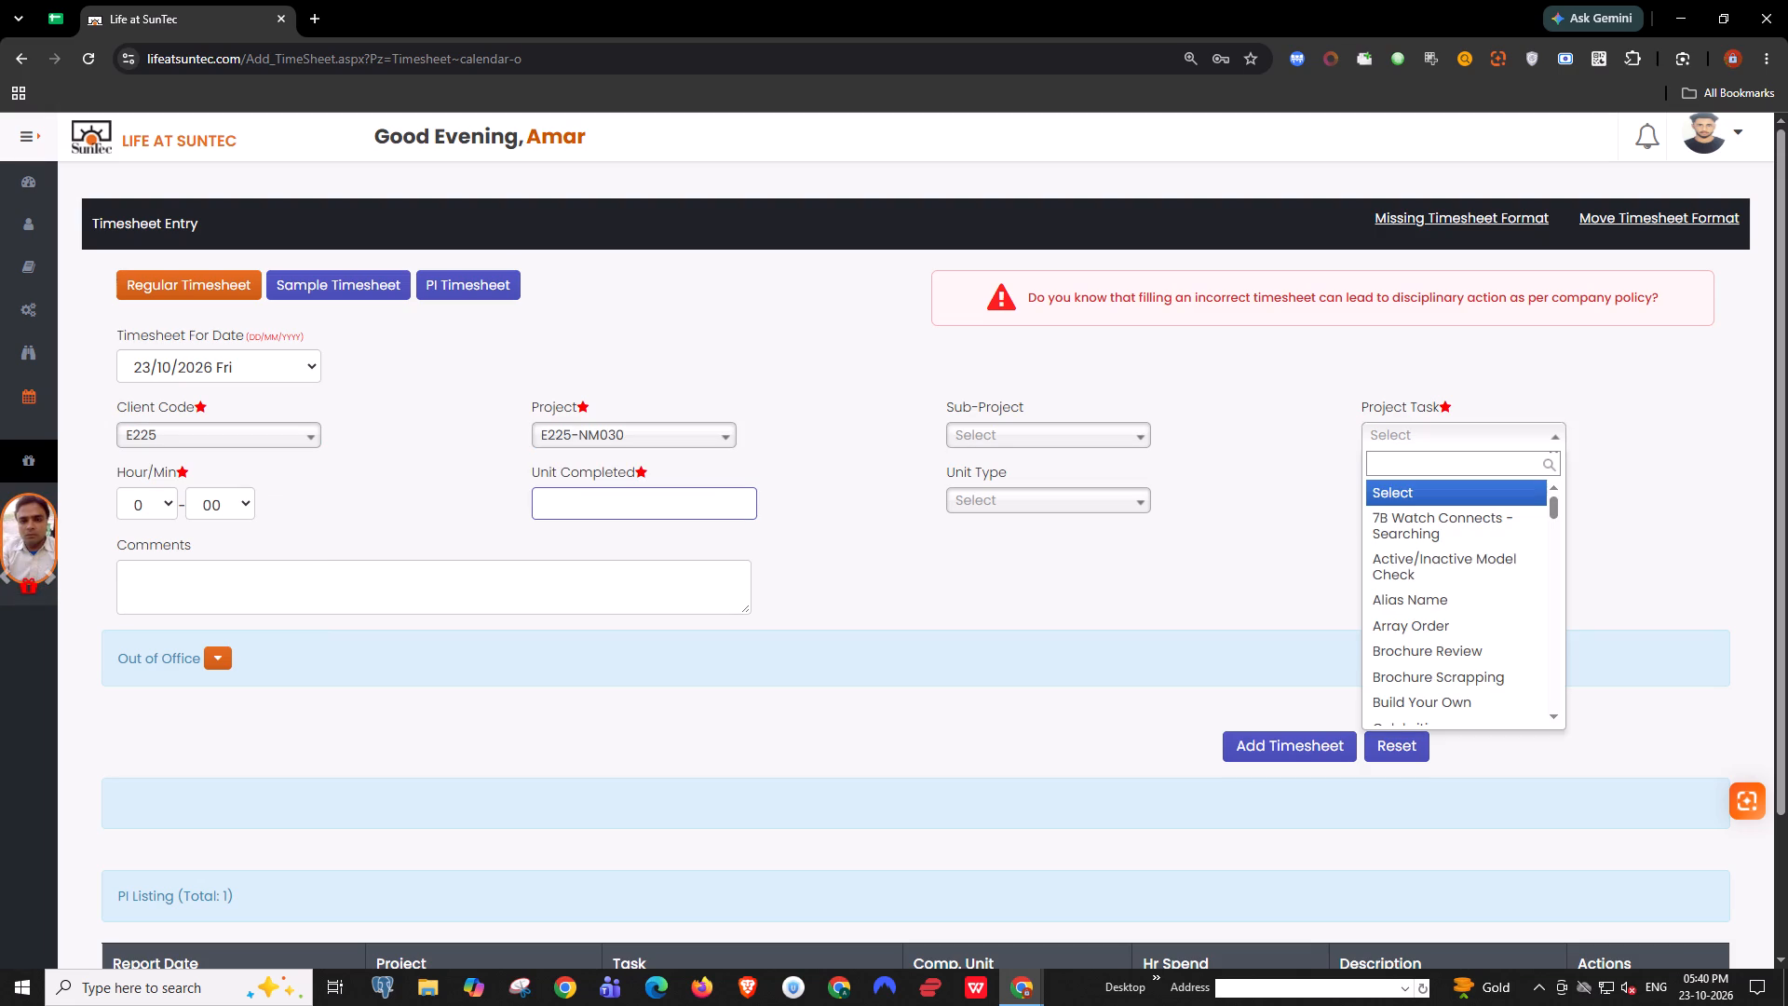
text(ads)
key(Tab)
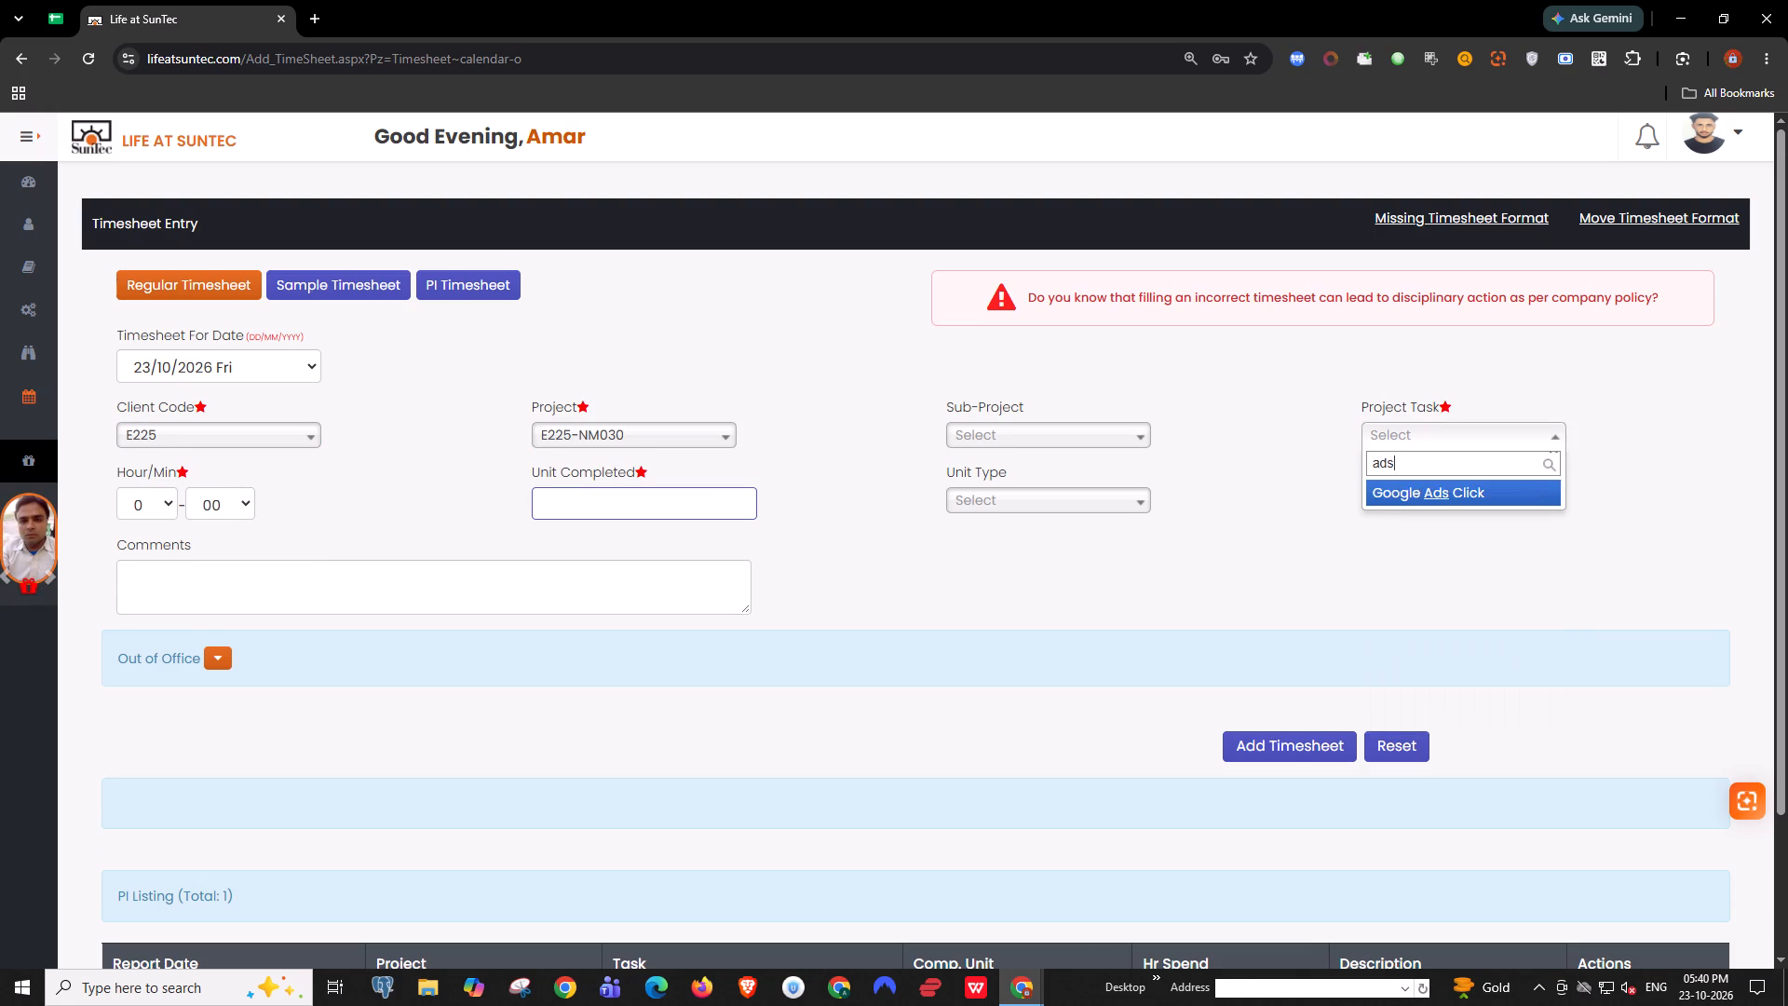
Set the time spent to 8 hours and the units completed to 162.
key(8)
key(Tab)
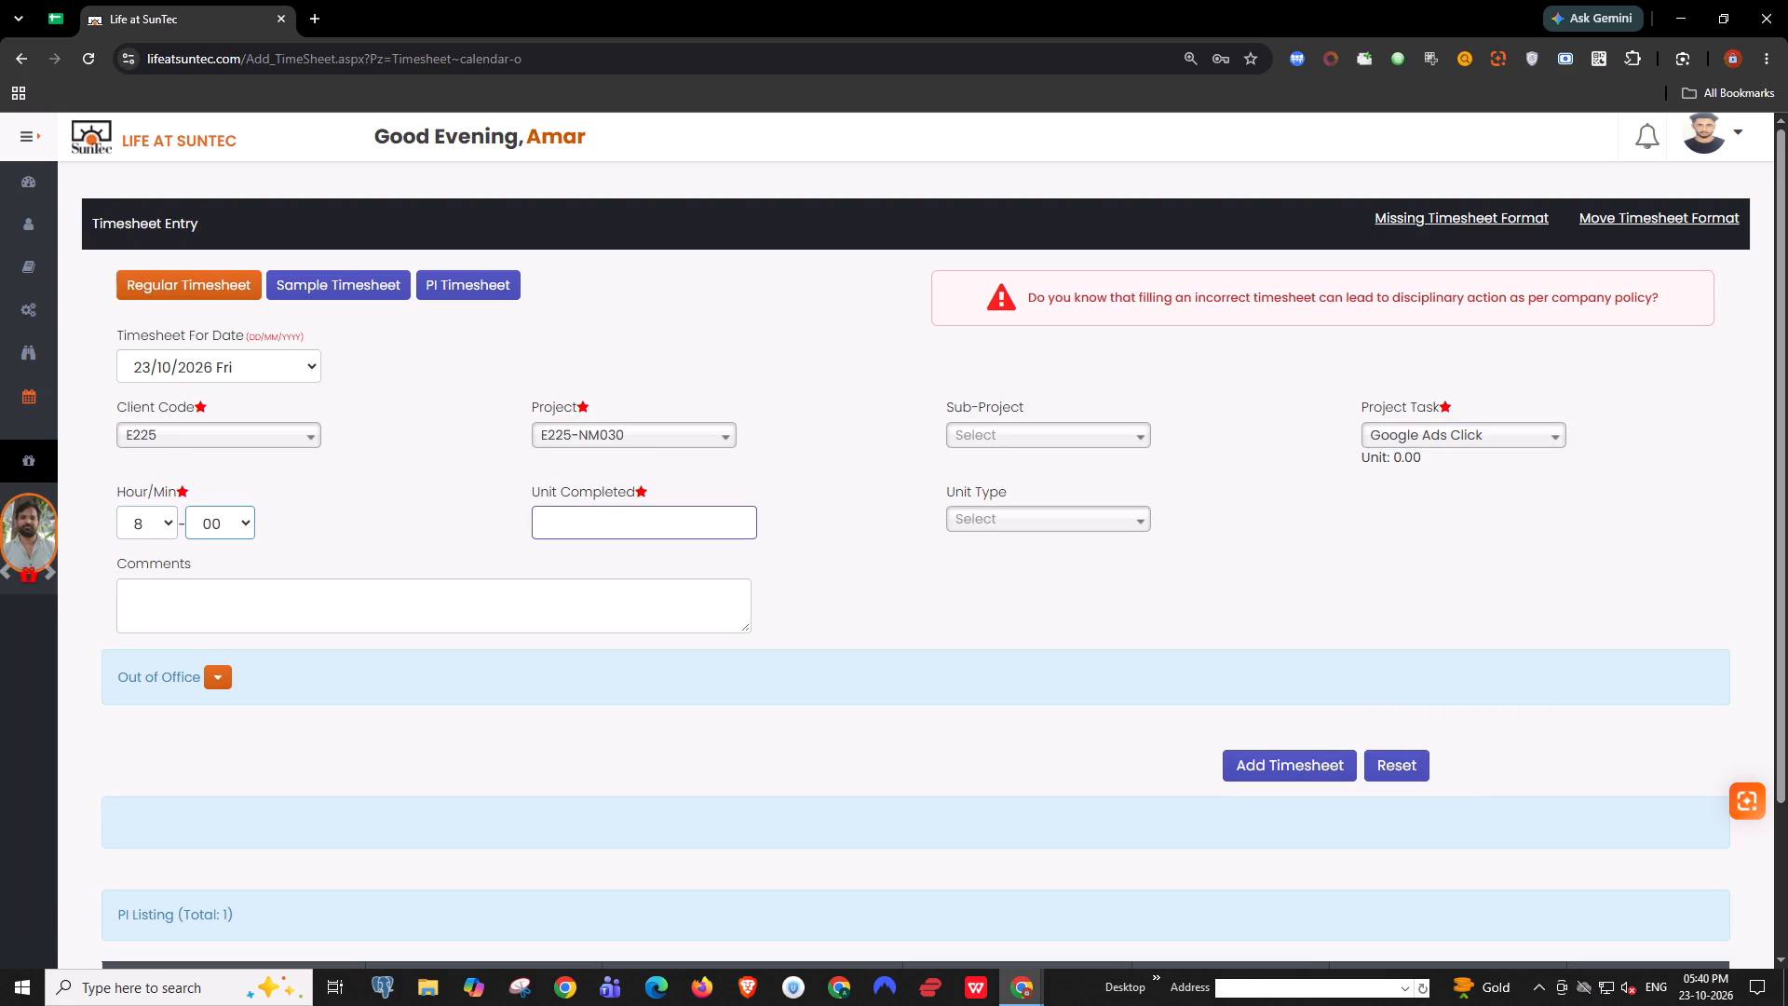
key(Tab)
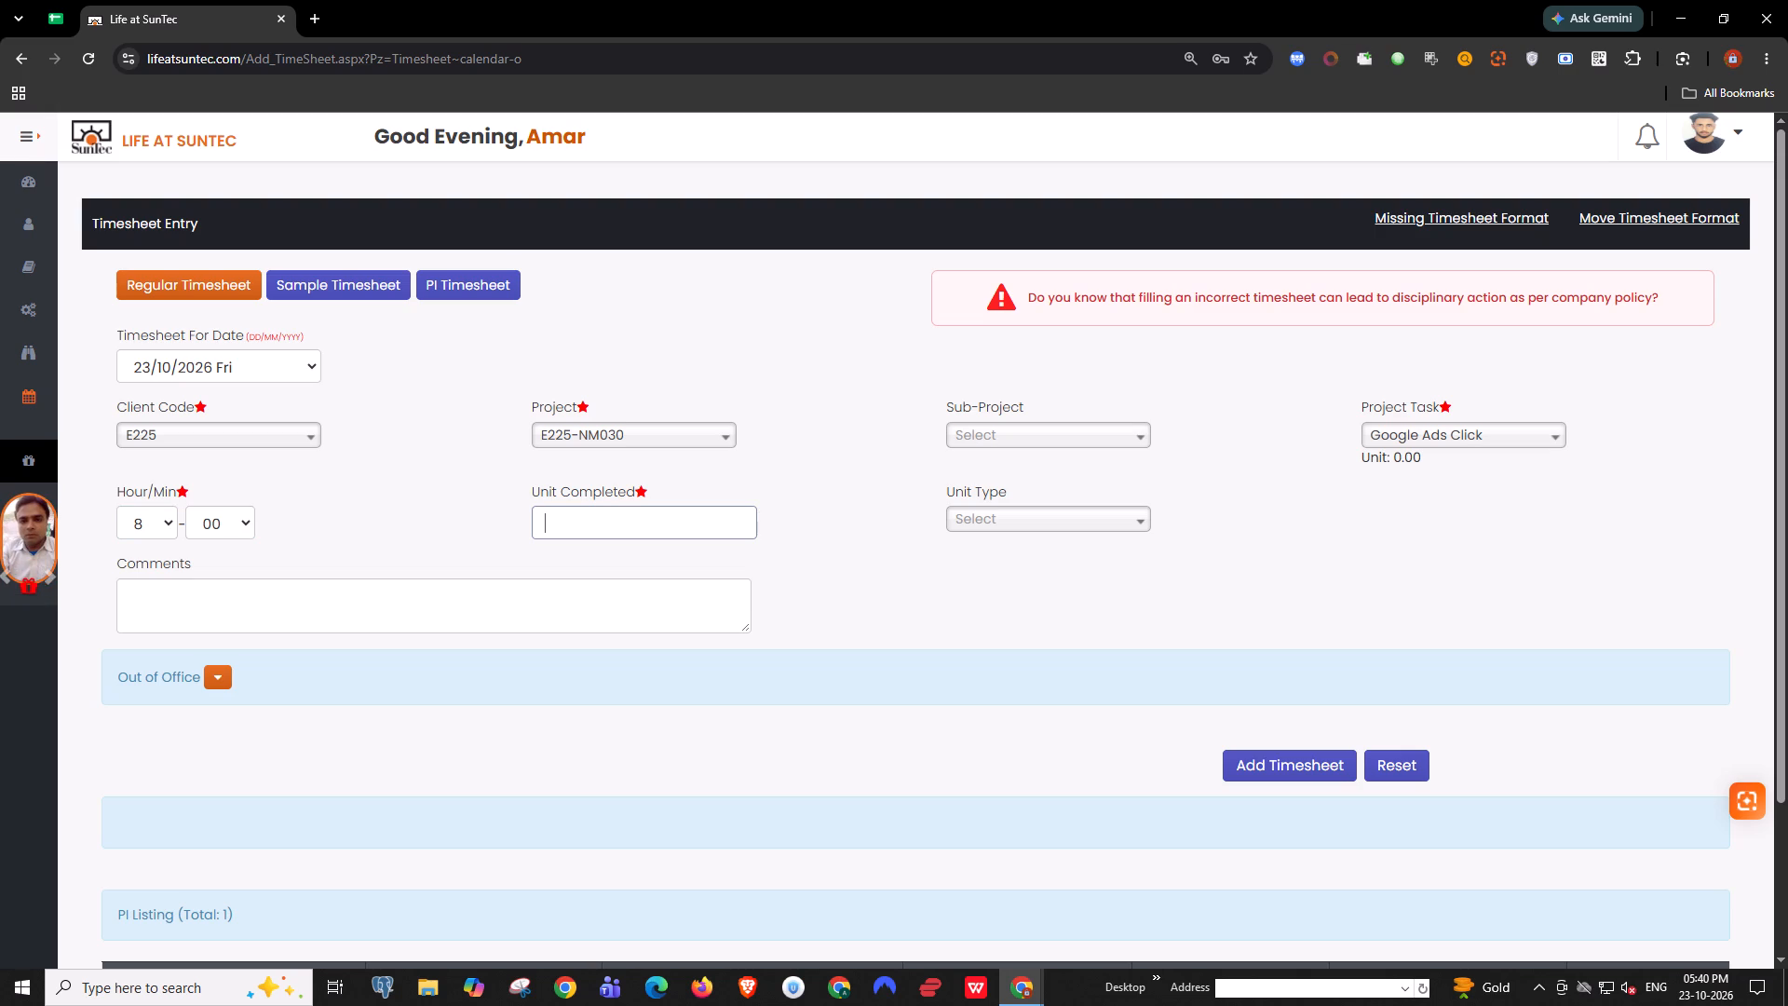
key(1)
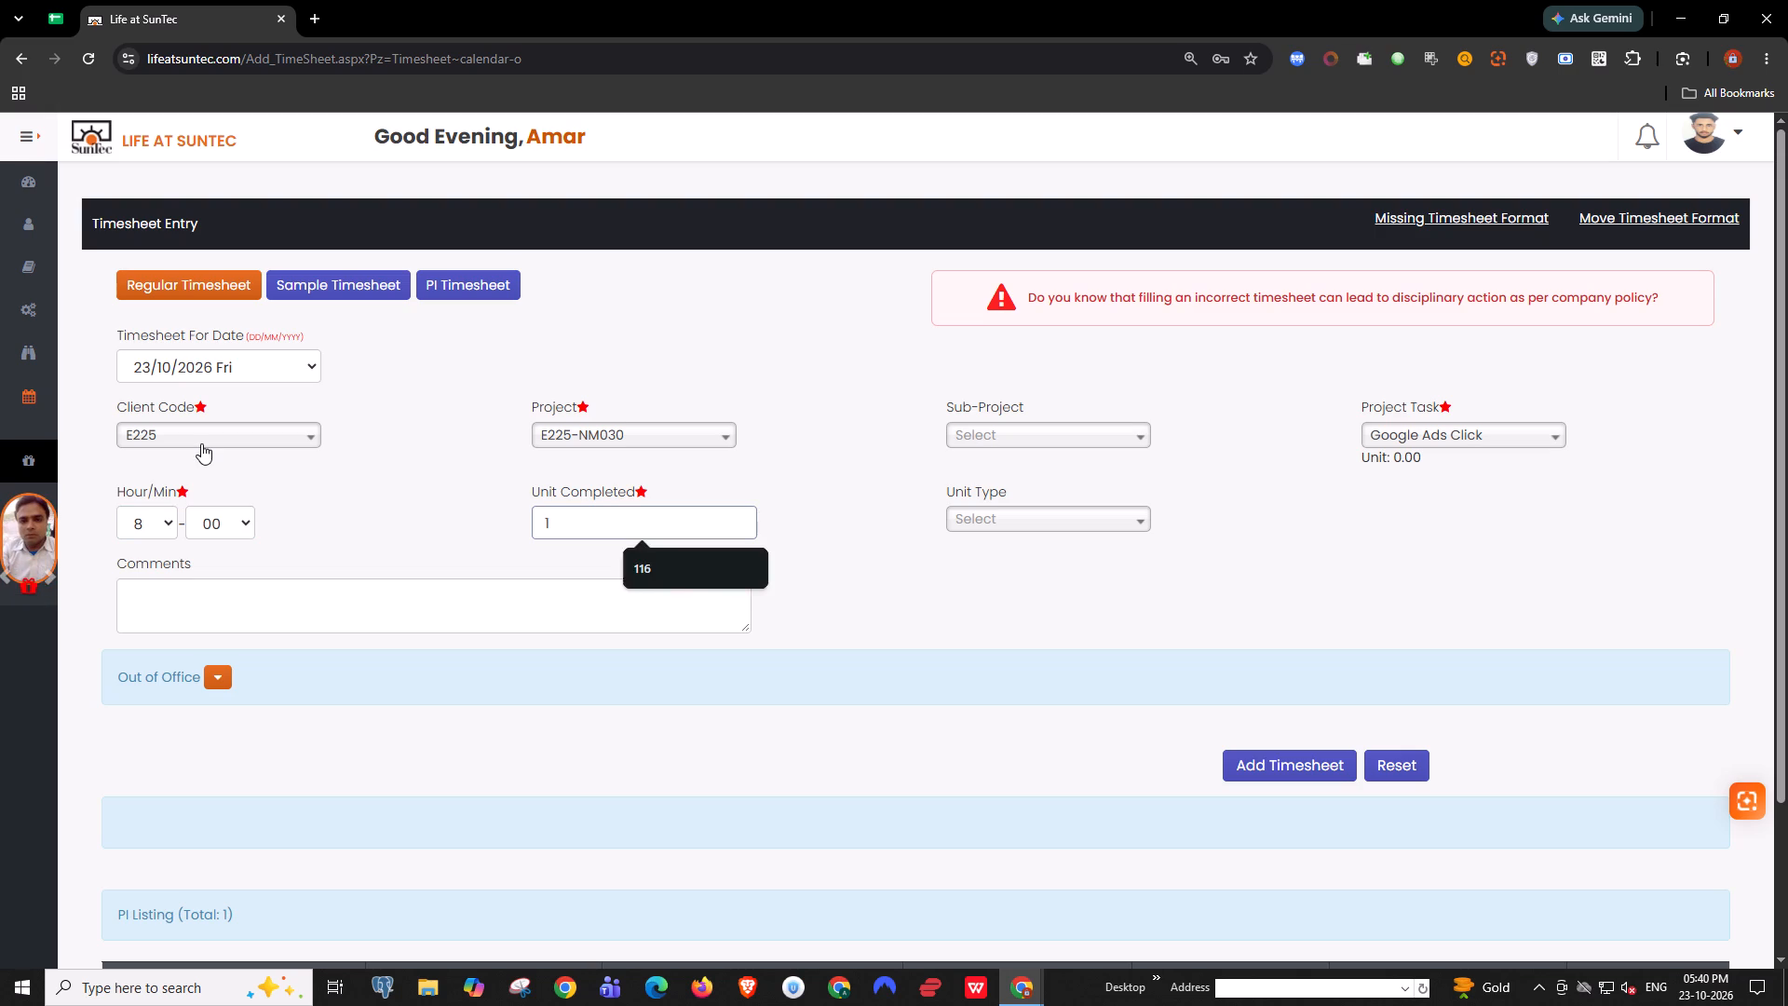
text(62)
Enter the comments "Ads clicks-150" and, on a second line, "G2-12".
click(216, 626)
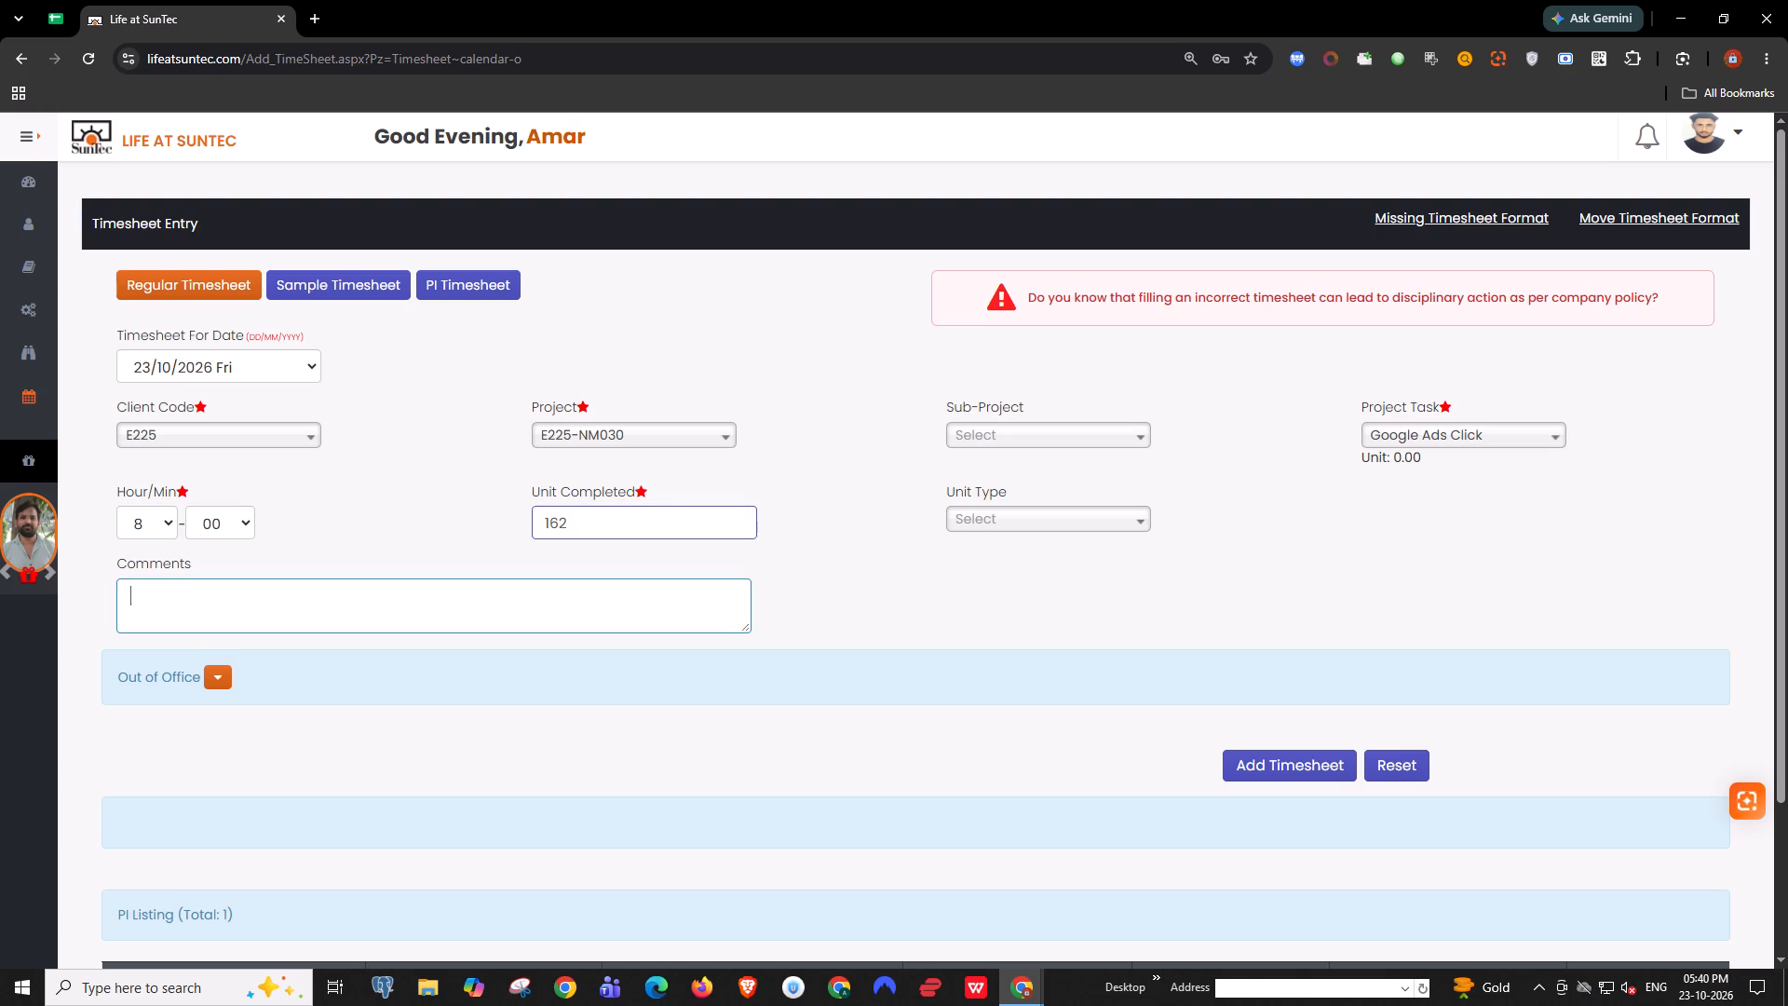
text(150)
key(ctrl+BackSpace)
text(Ads clicks)
text(-150)
key(shift+Return)
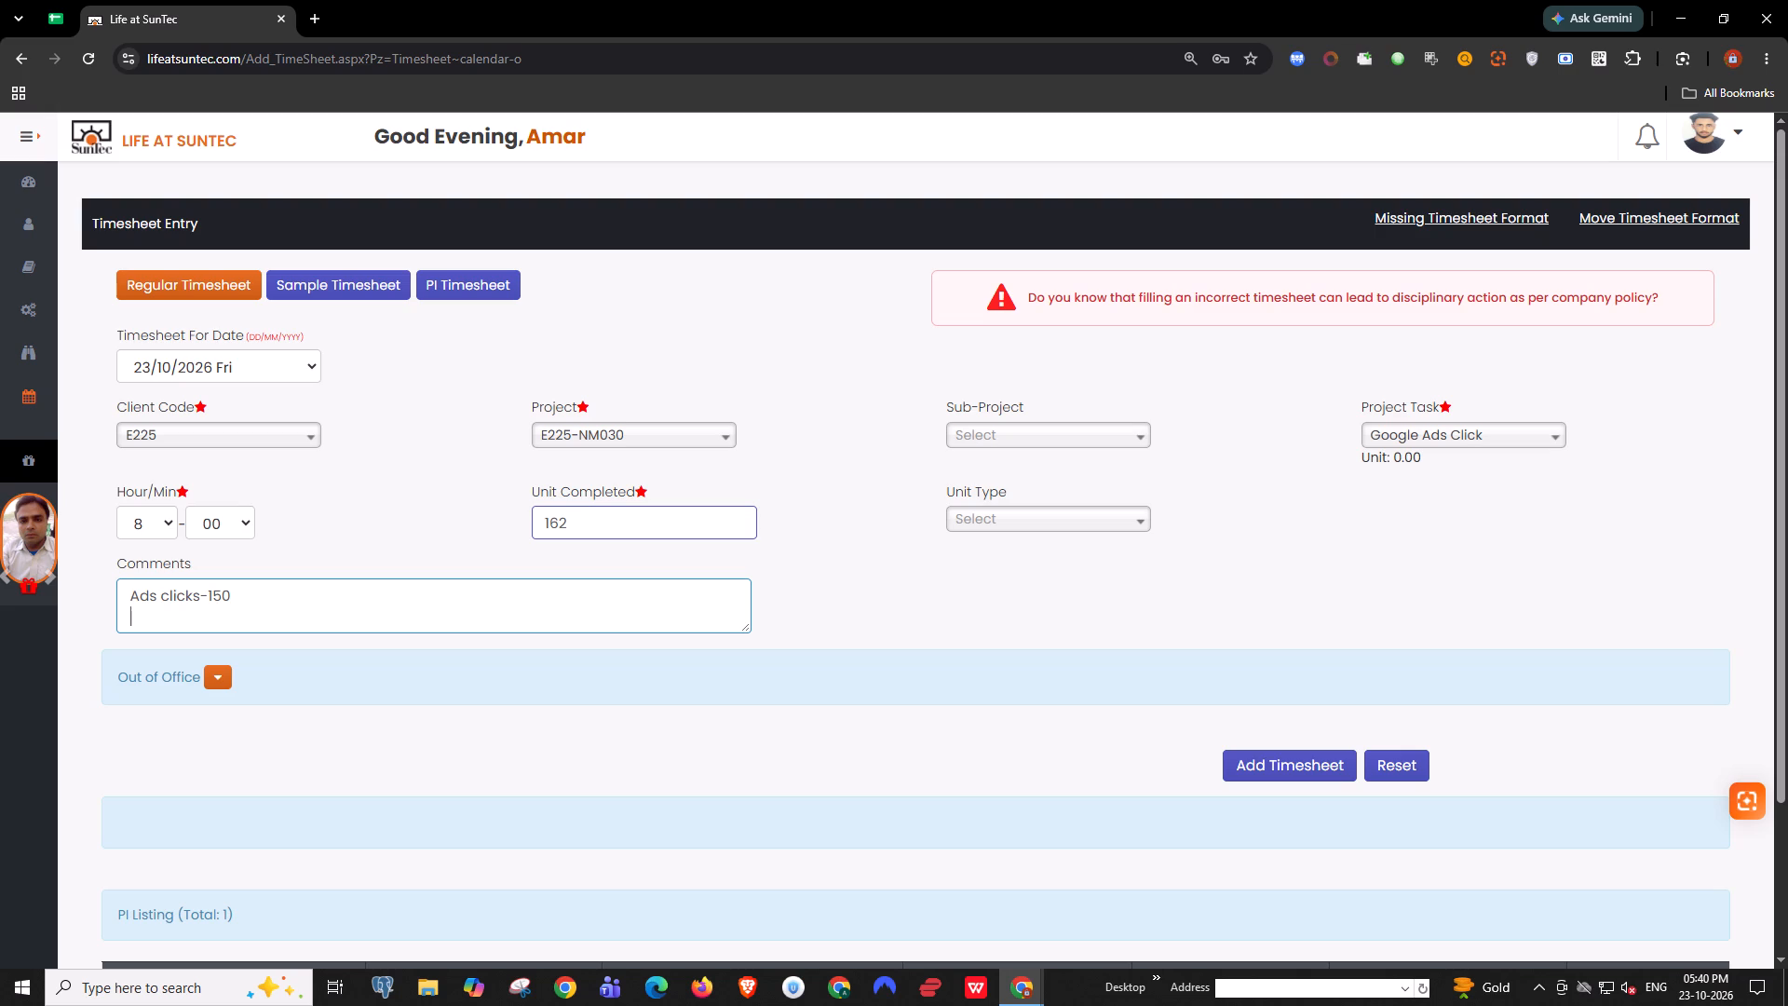
text(G2-)
text(12)
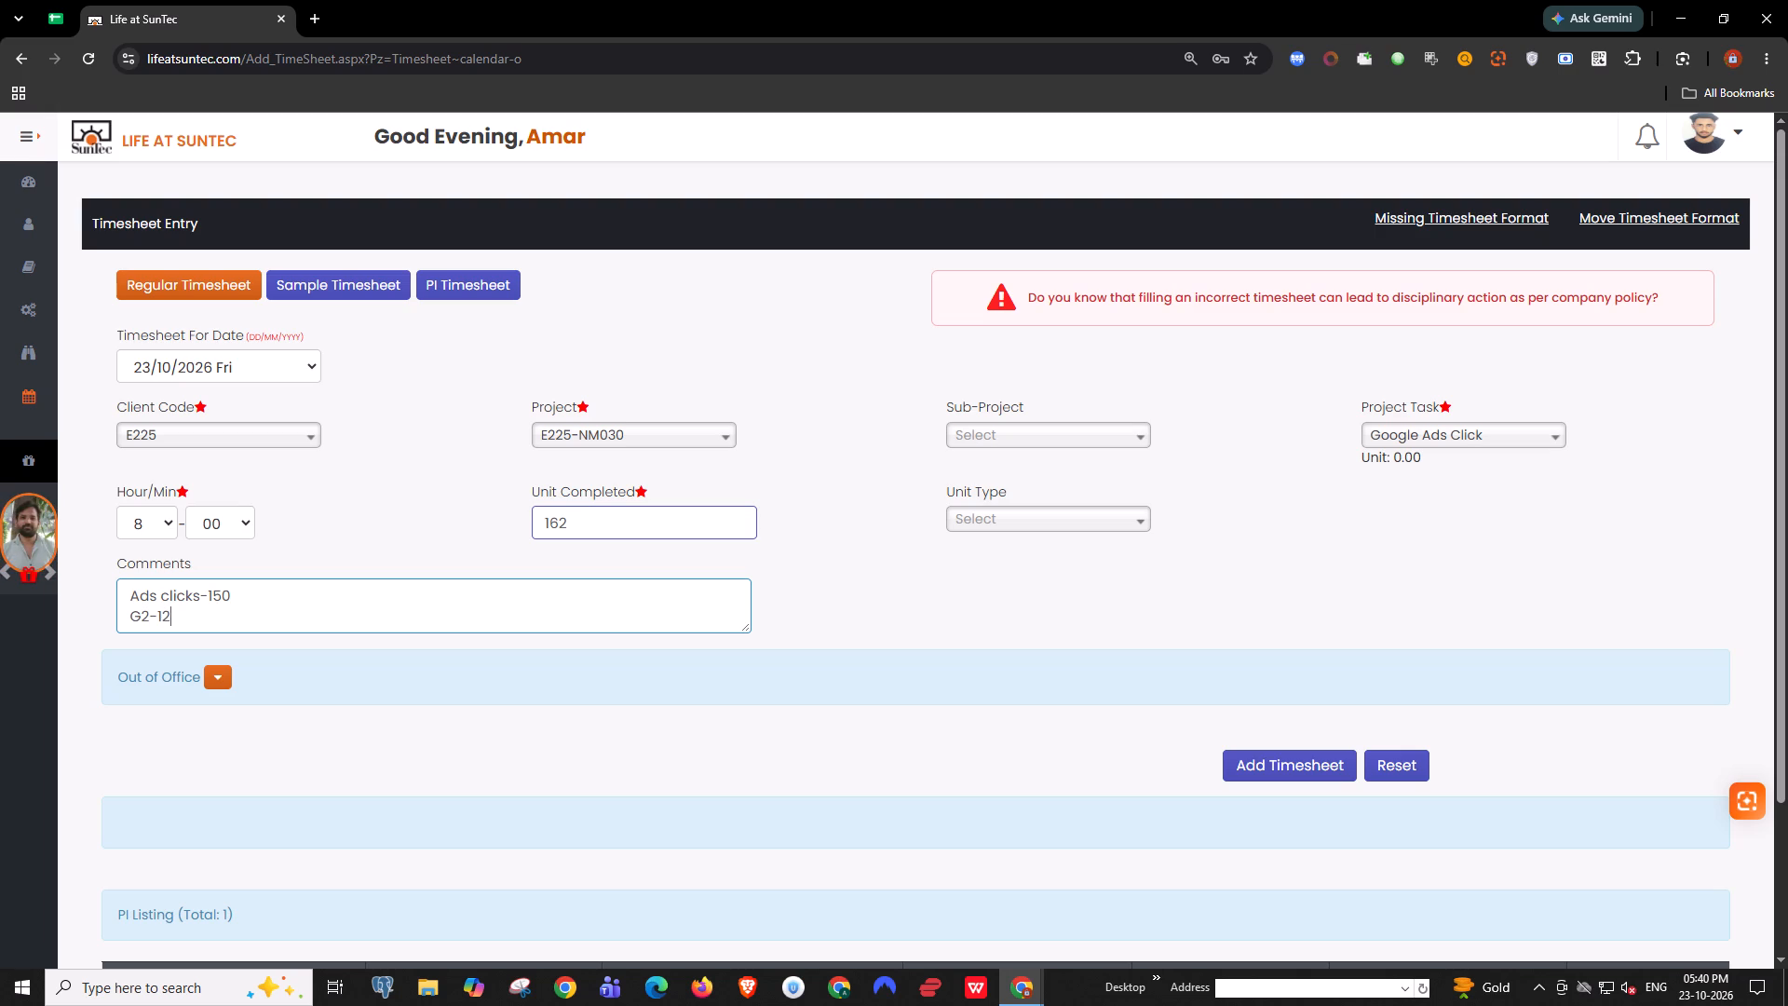
click(783, 328)
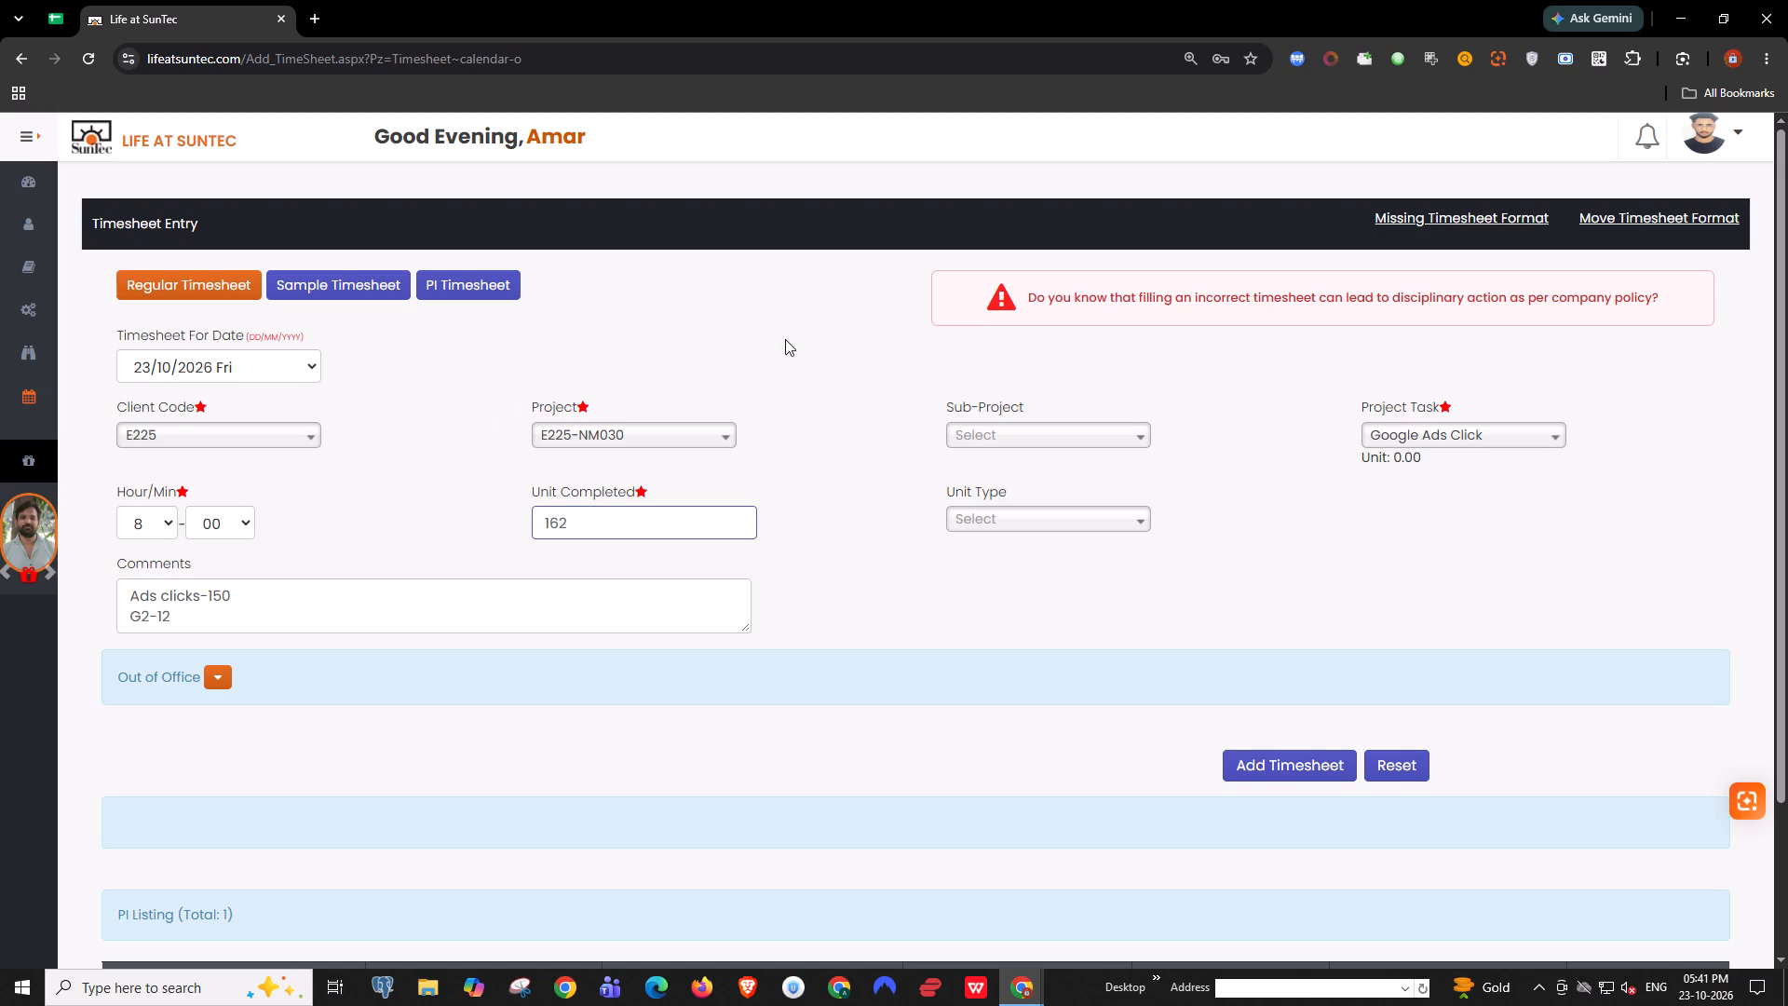
Add the completed timesheet entry to the timesheet listing.
scroll(864, 519, down, 1)
scroll(909, 642, down, 3)
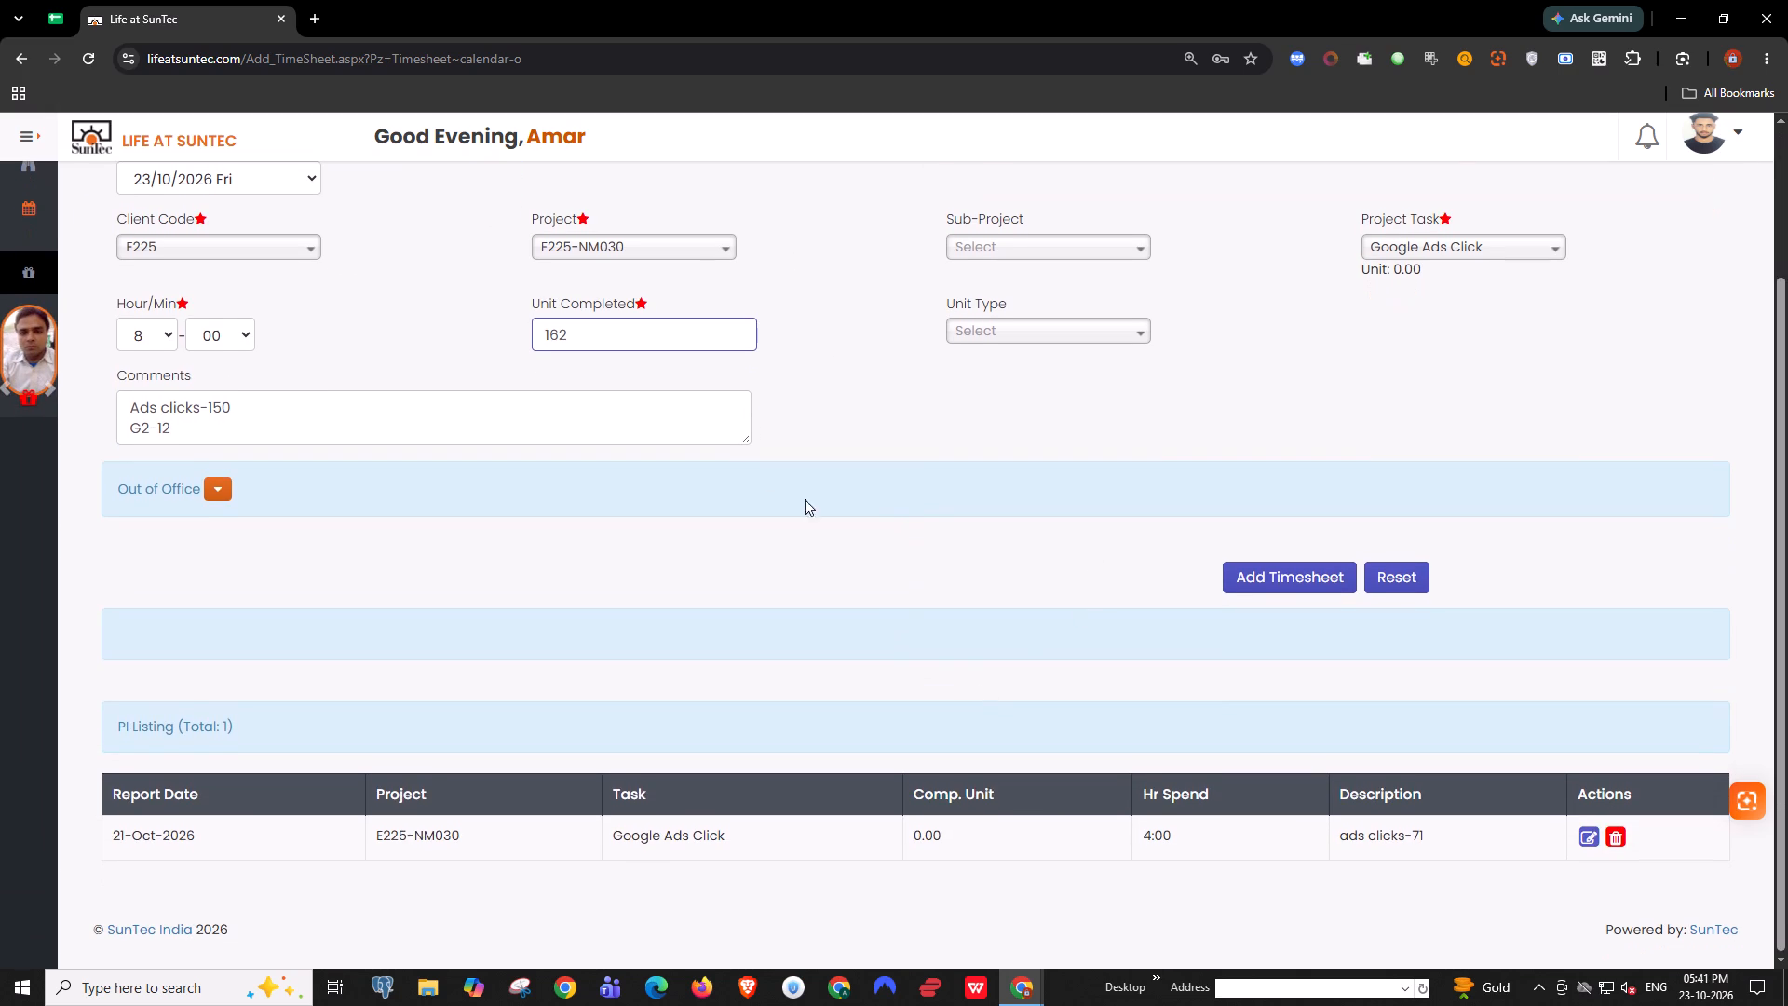
click(1243, 581)
scroll(1028, 621, down, 8)
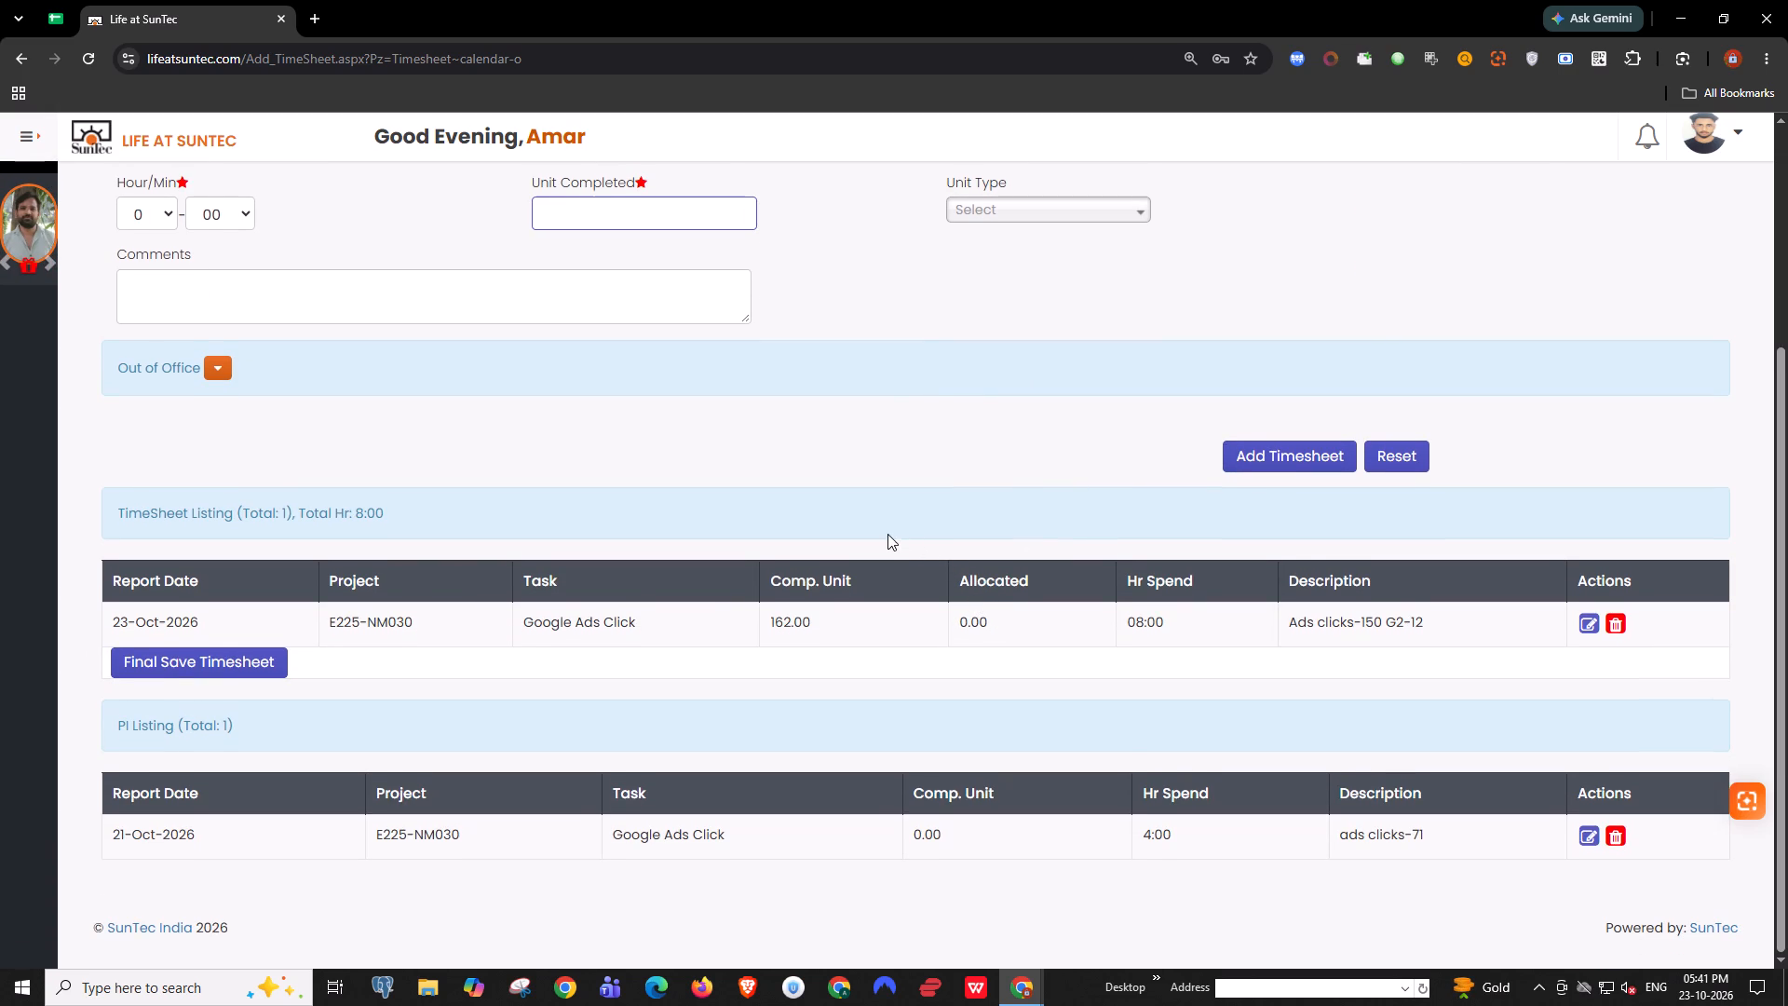
scroll(644, 660, down, 3)
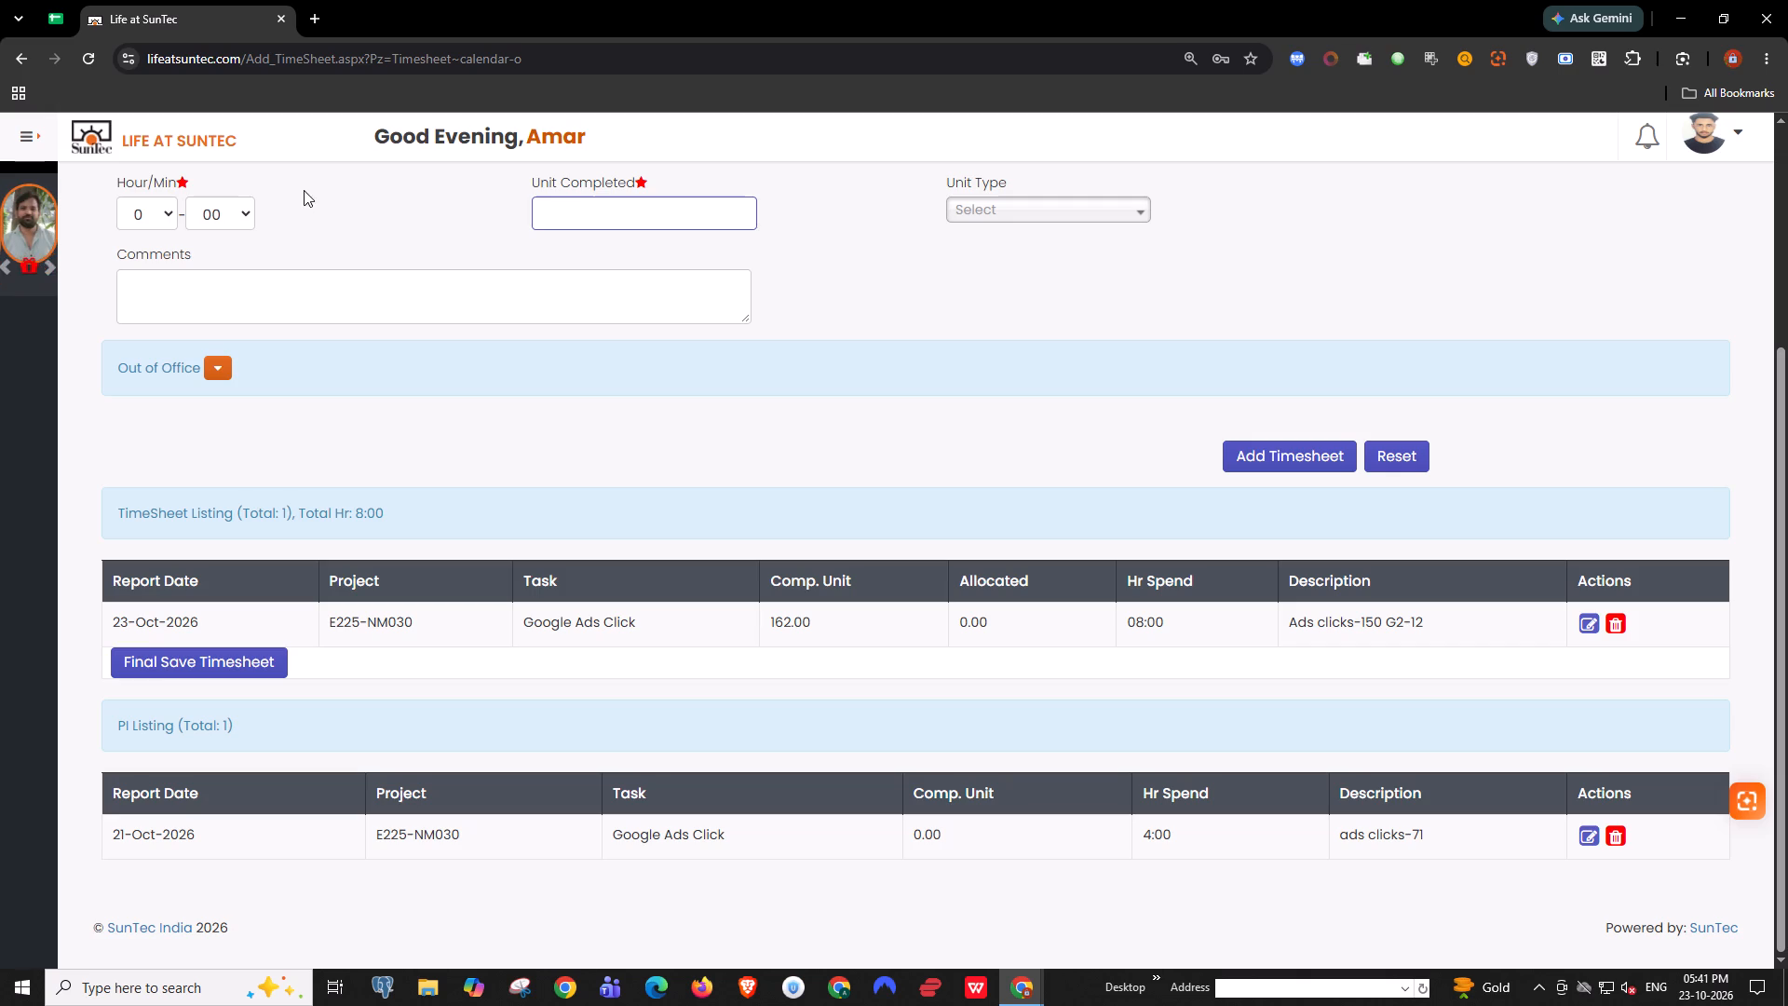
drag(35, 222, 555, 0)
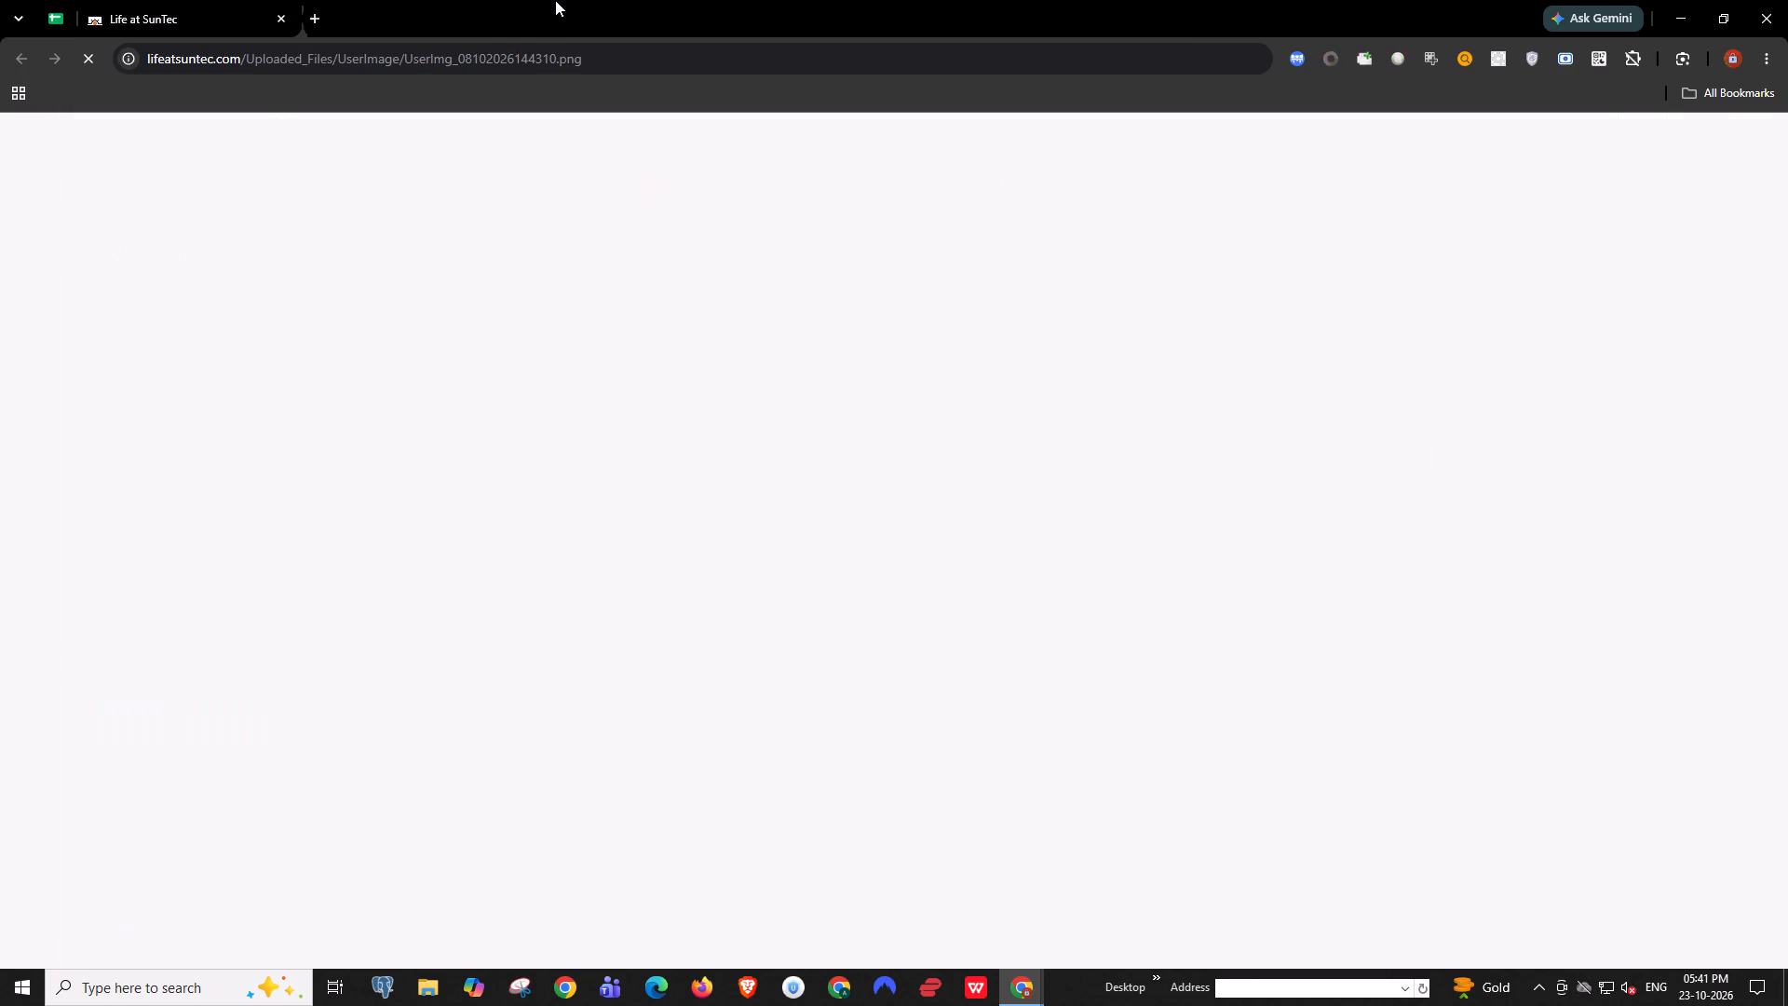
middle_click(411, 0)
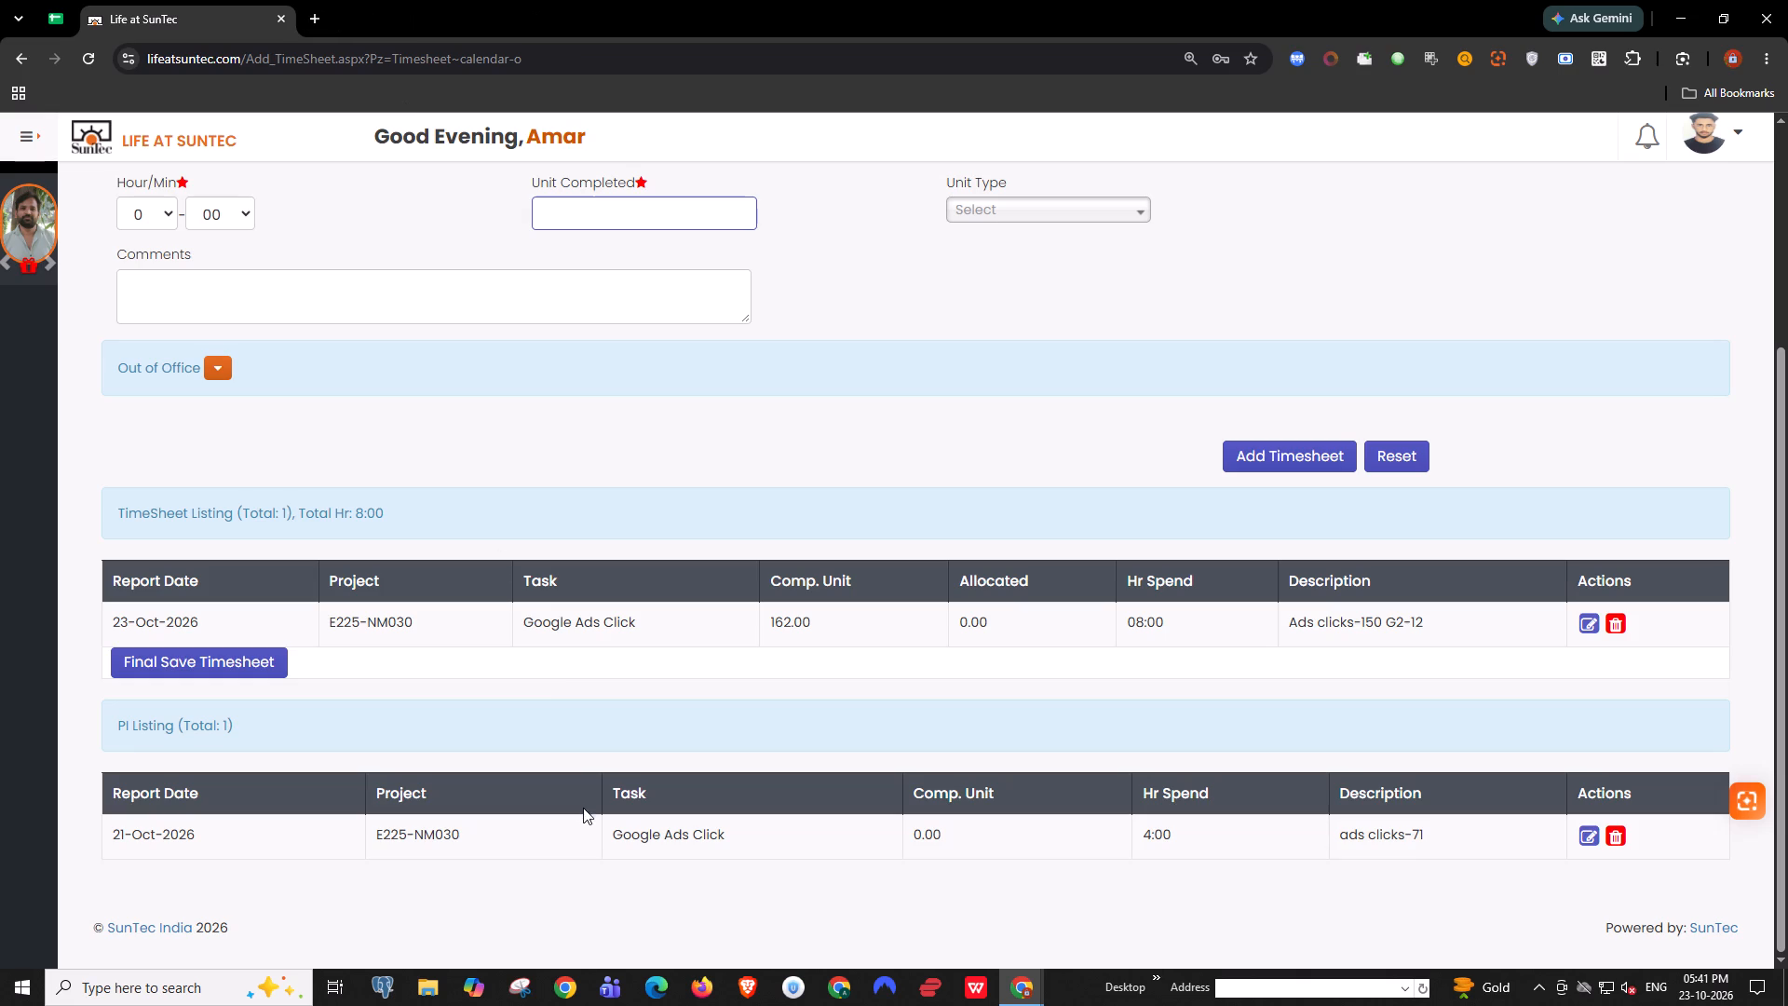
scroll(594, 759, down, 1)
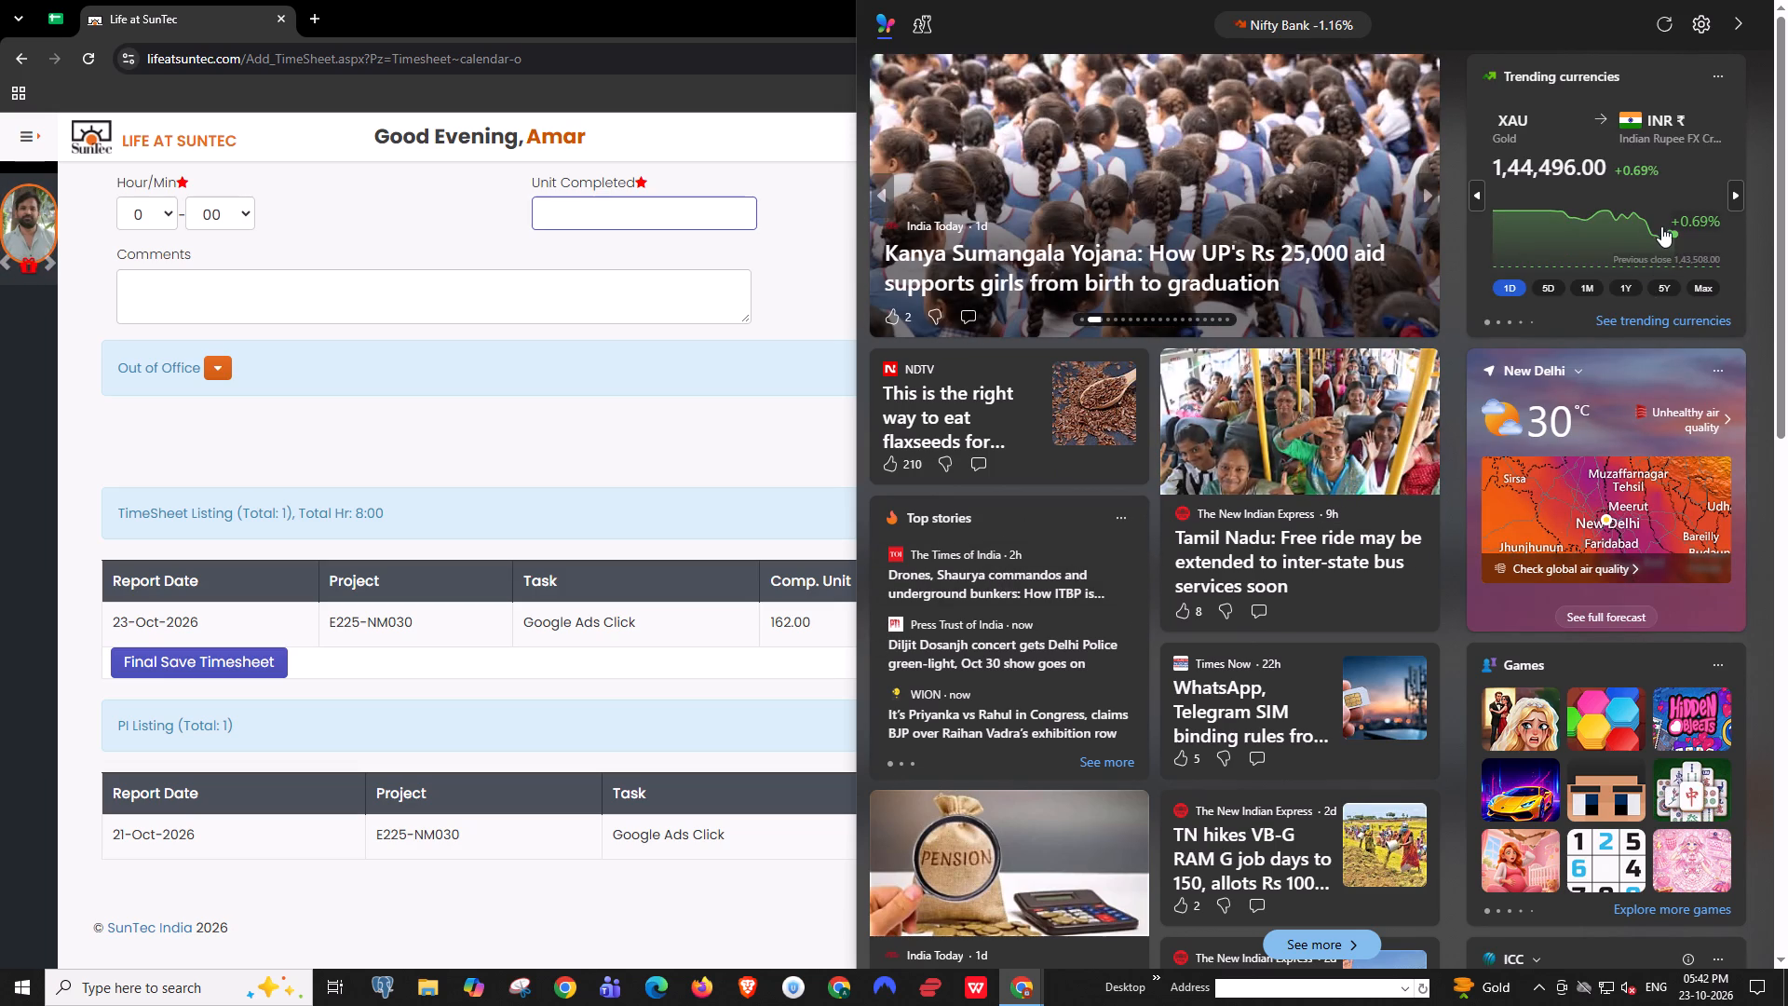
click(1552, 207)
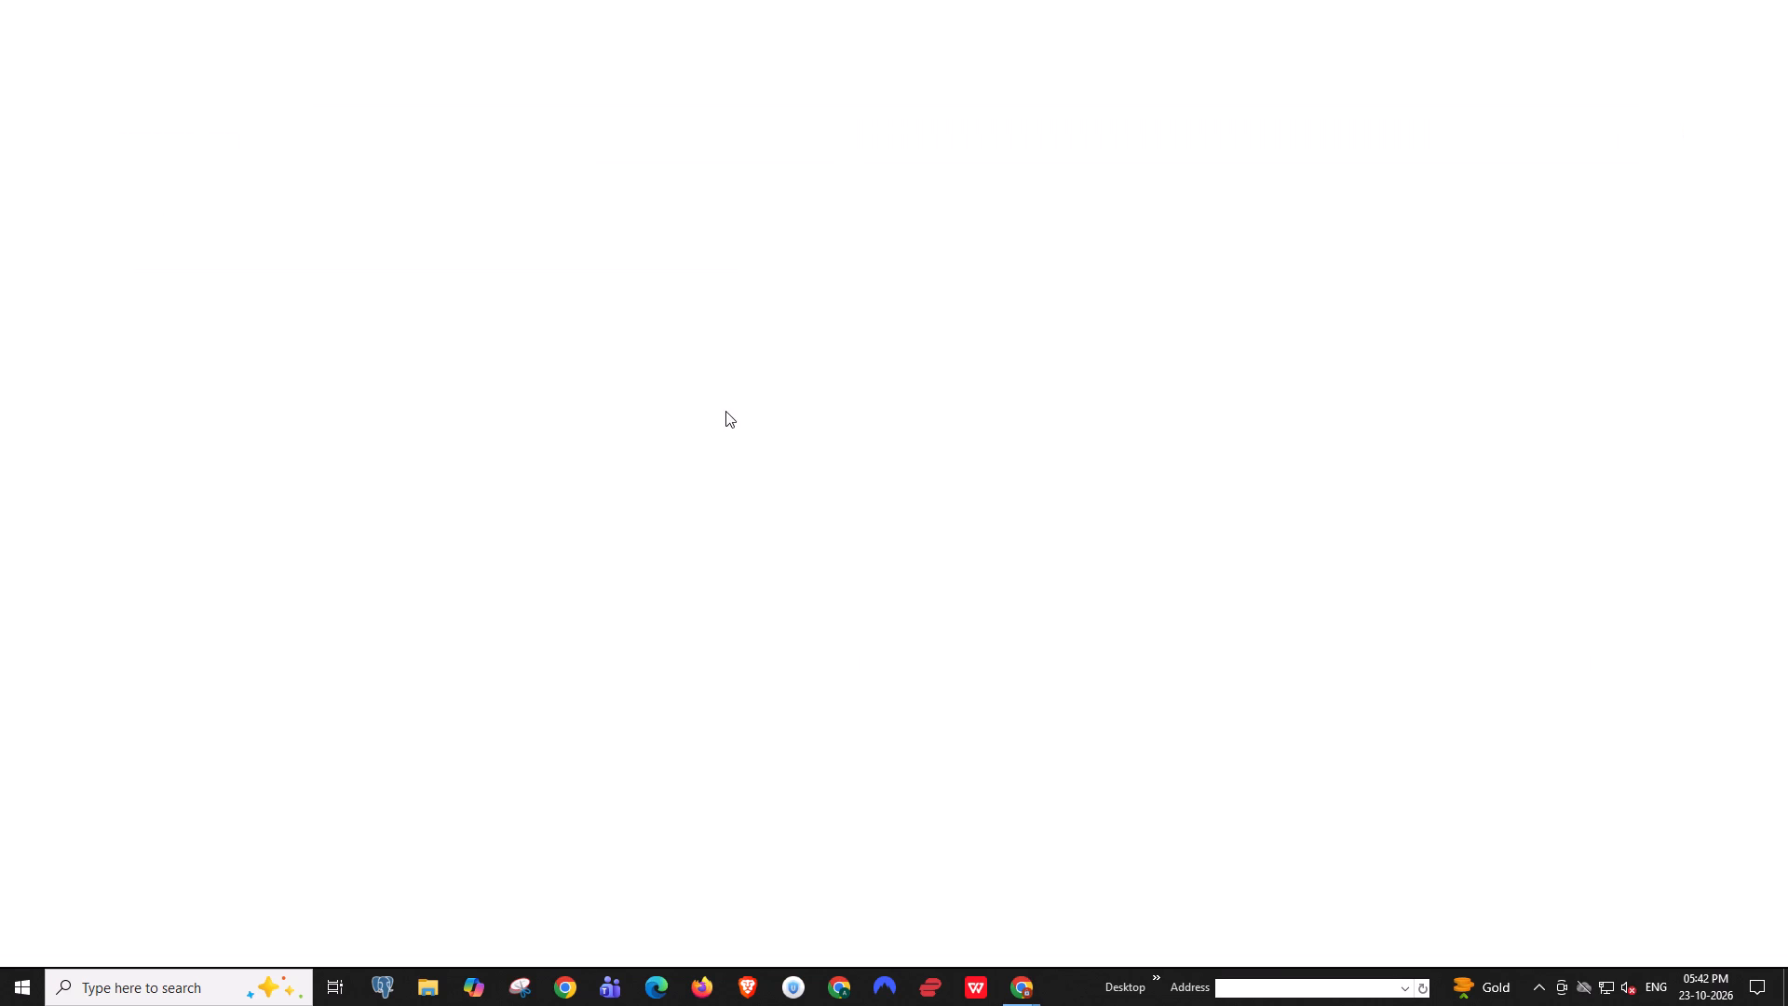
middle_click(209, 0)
Submit the final save of the listed timesheet.
scroll(308, 643, down, 1)
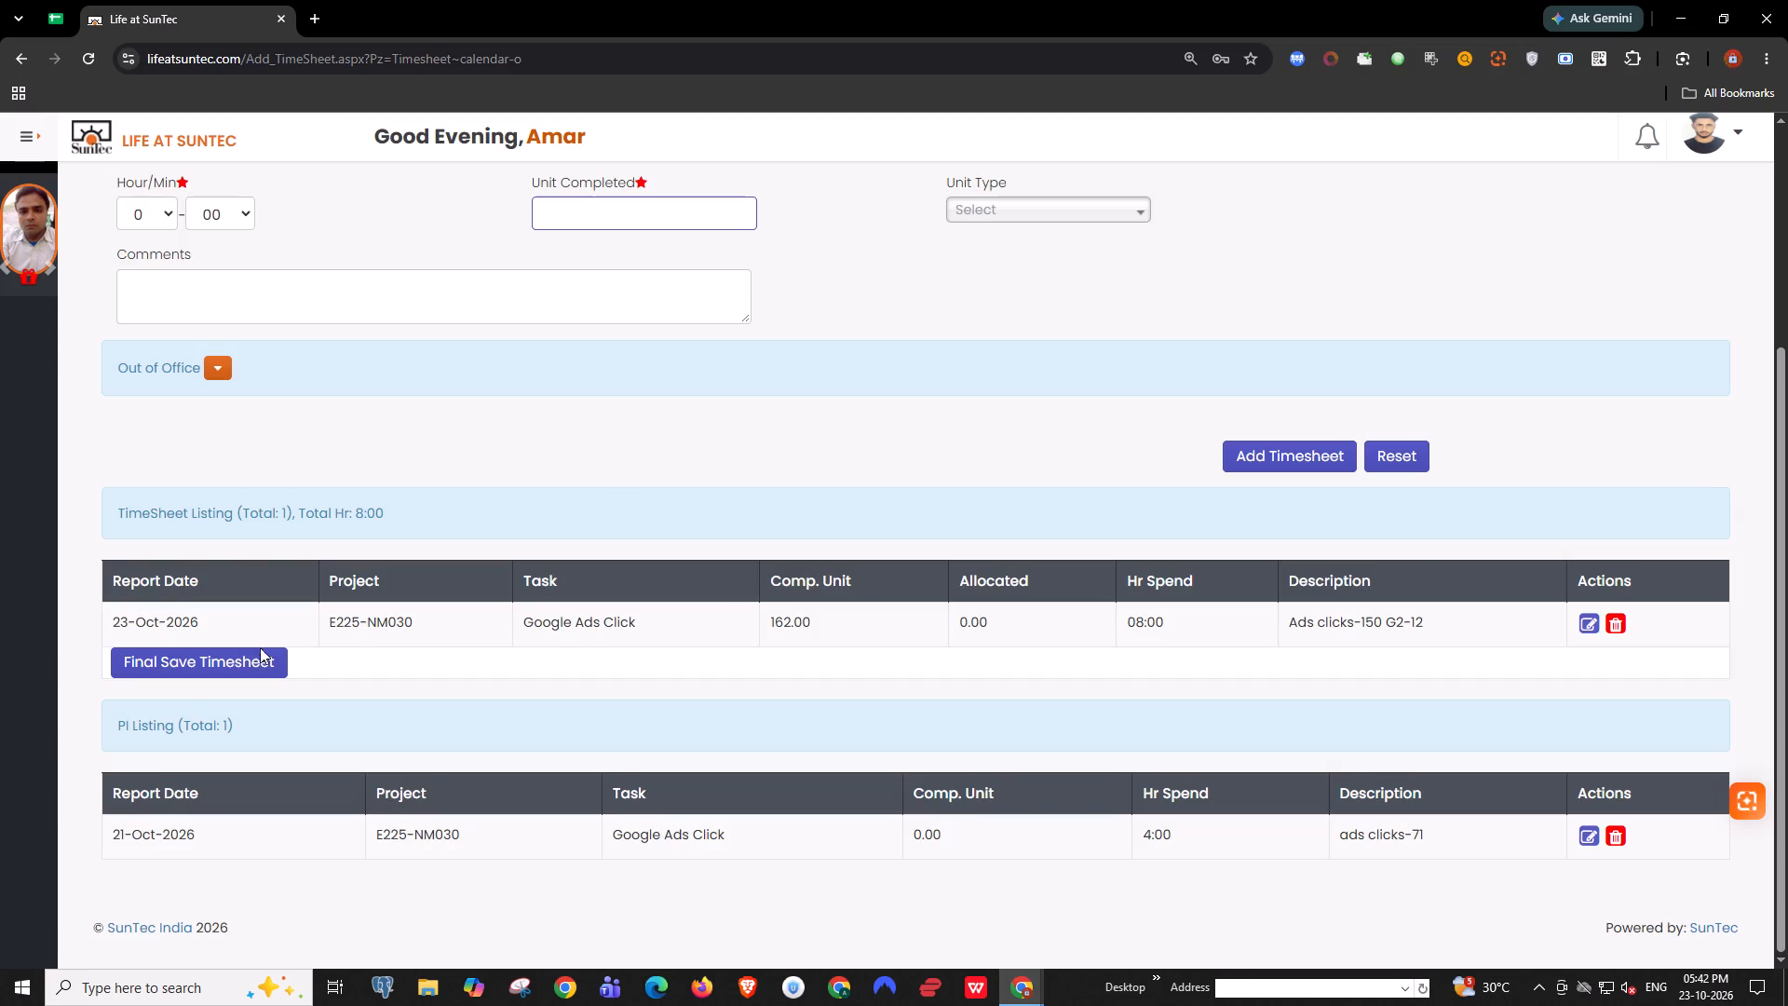
click(251, 660)
Examine the saved entry in the timesheet listing and the PI listing below it.
scroll(774, 562, down, 5)
scroll(895, 640, down, 6)
scroll(694, 619, up, 4)
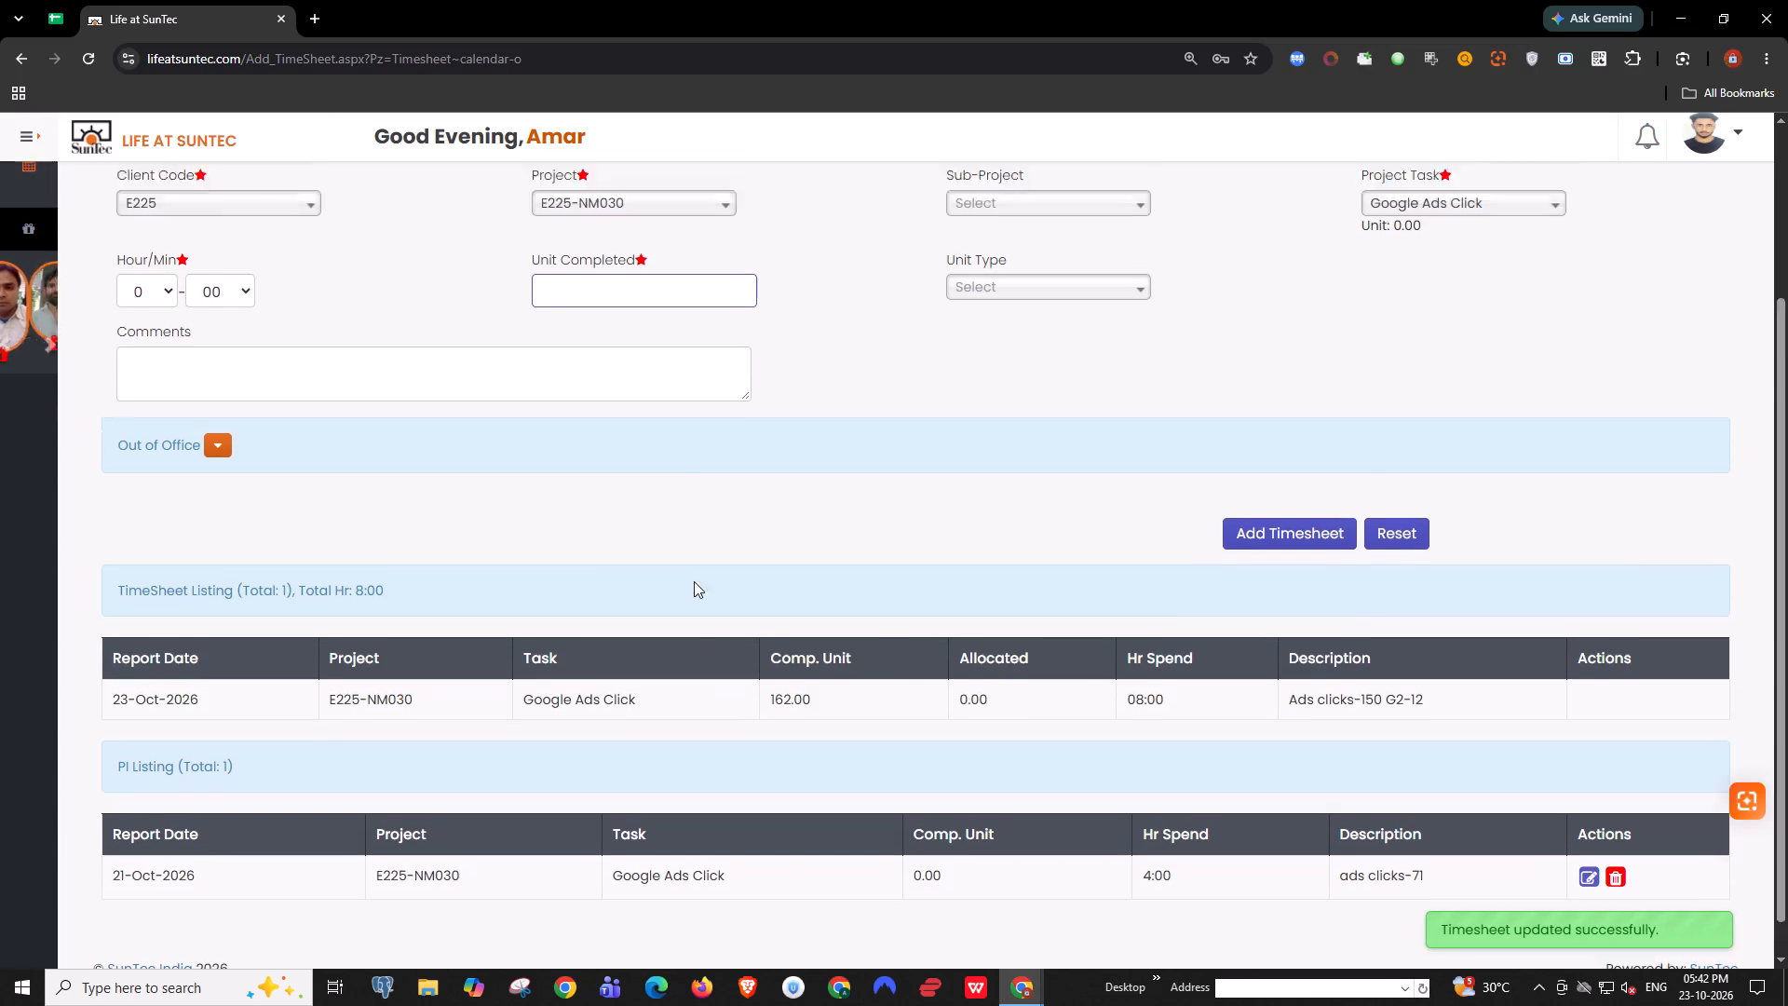
scroll(694, 581, up, 10)
scroll(646, 565, down, 13)
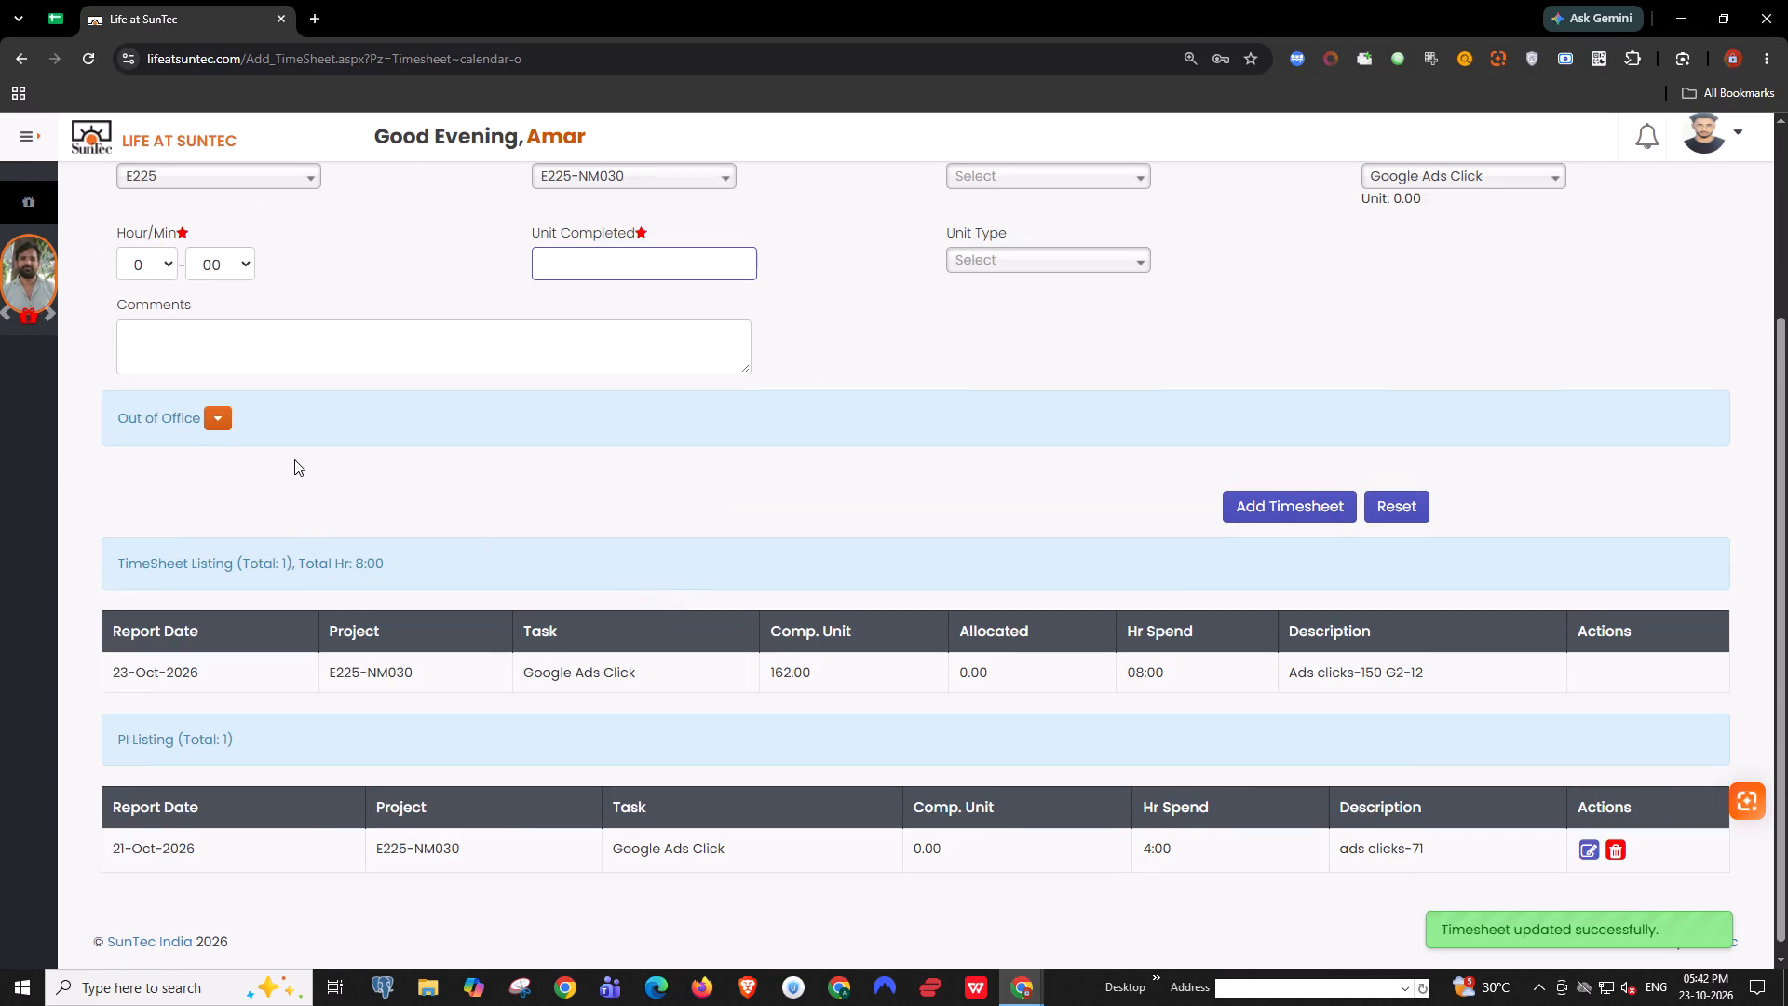
click(539, 464)
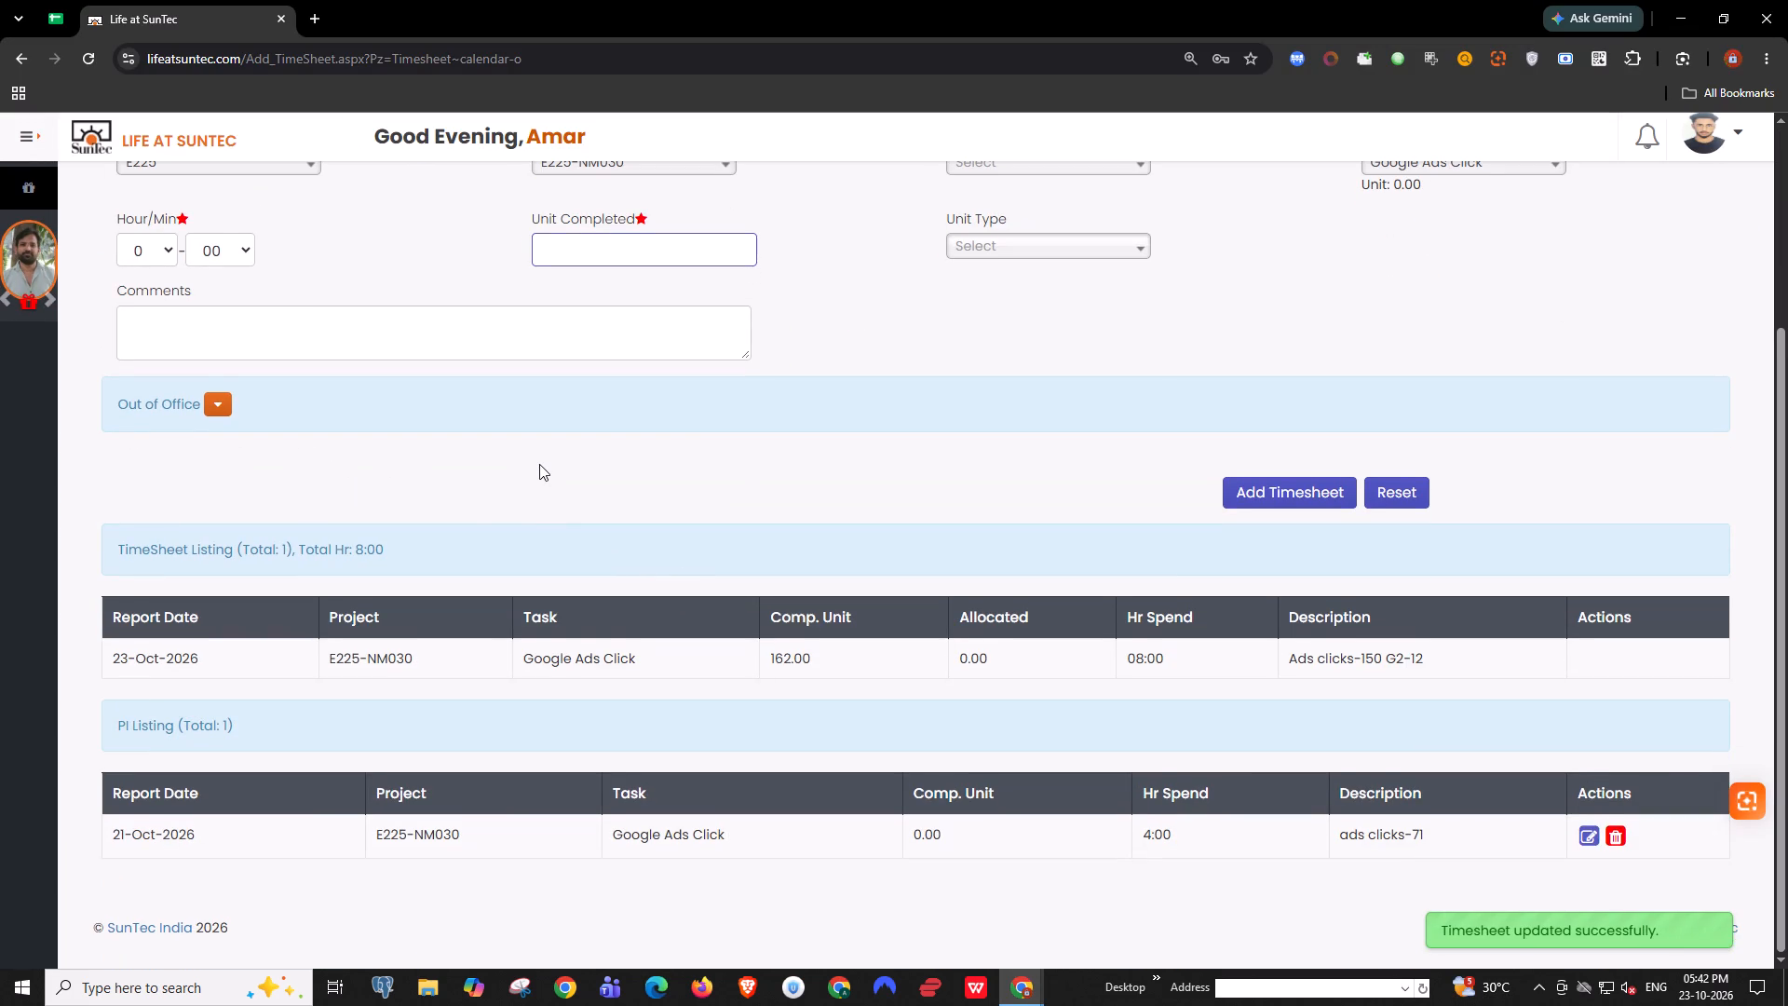
scroll(895, 567, down, 6)
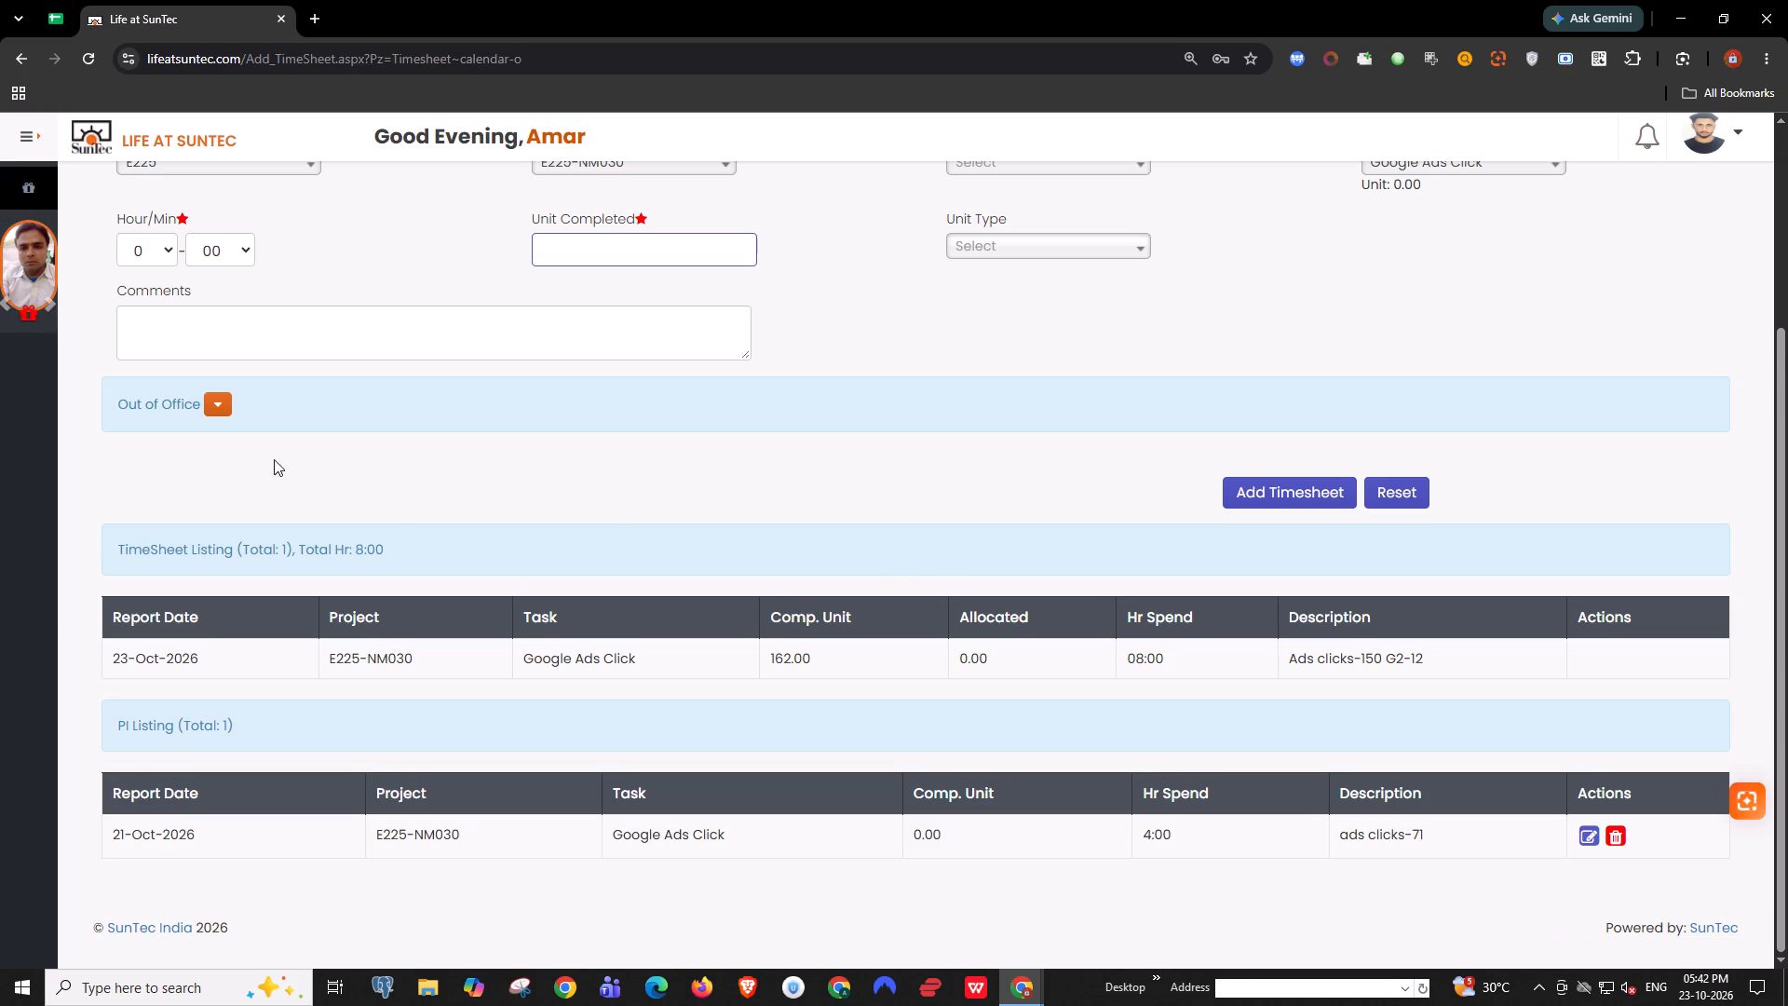
scroll(862, 768, up, 6)
scroll(820, 665, up, 6)
scroll(798, 544, down, 4)
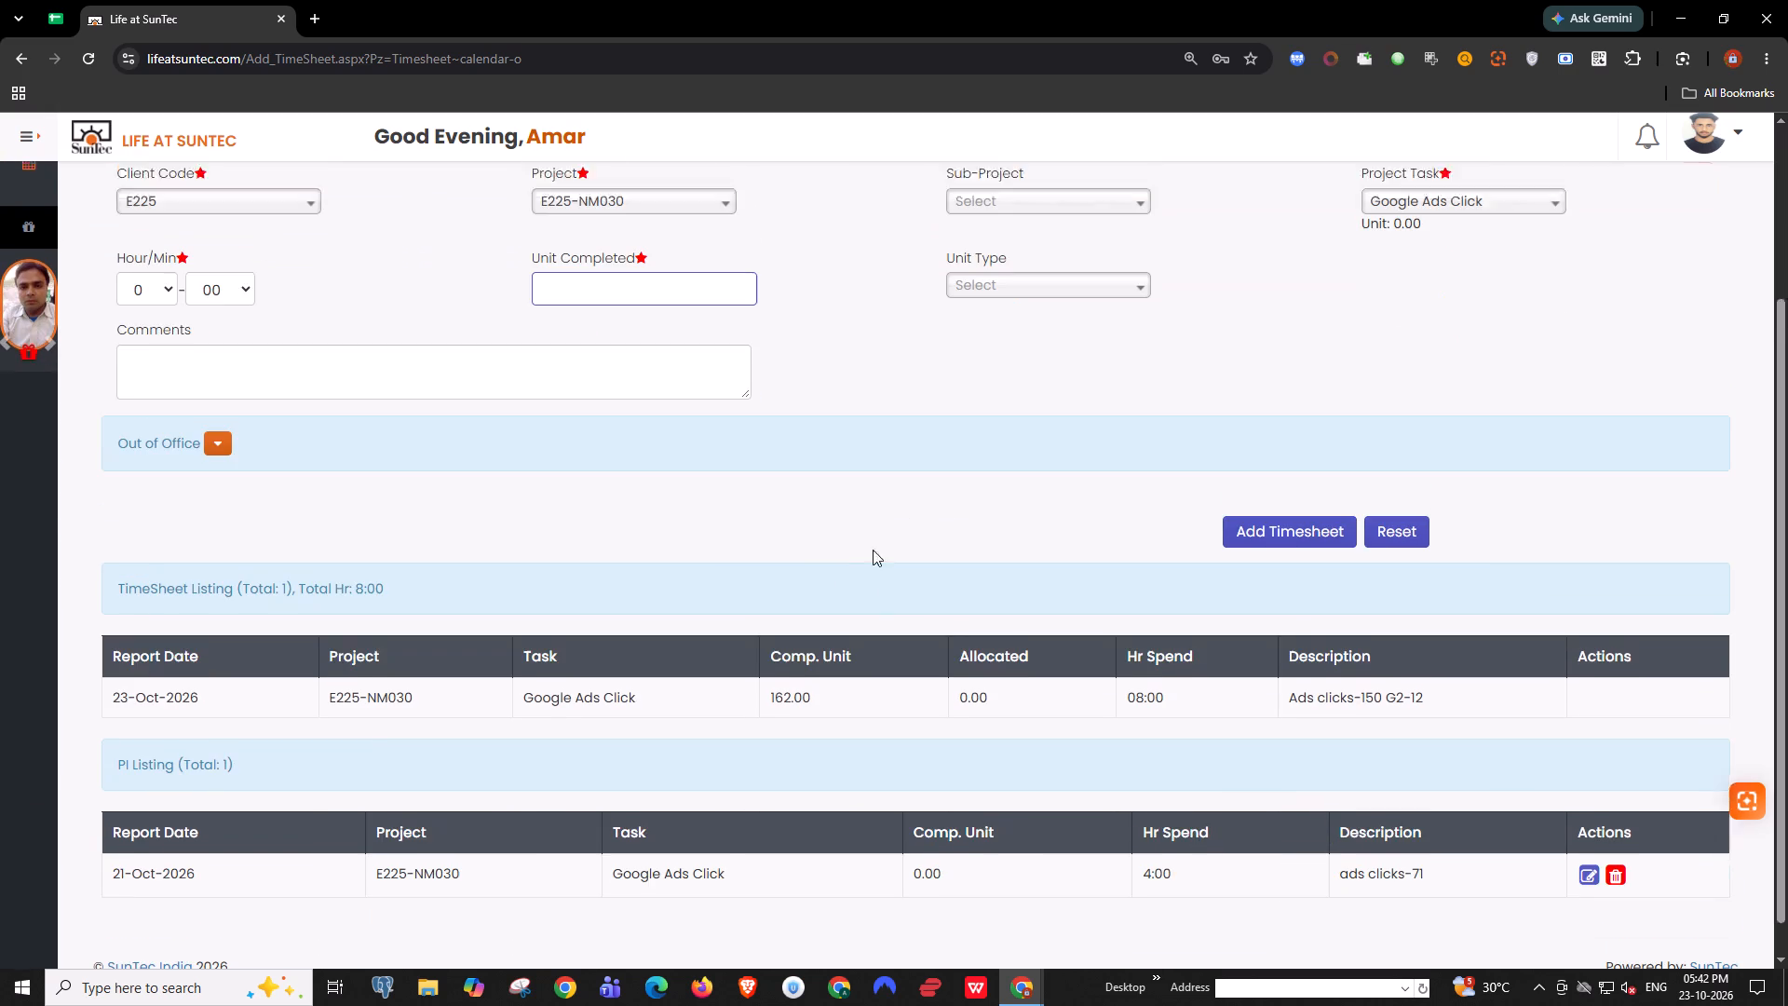
scroll(873, 550, down, 6)
scroll(1242, 536, up, 9)
scroll(1293, 540, down, 5)
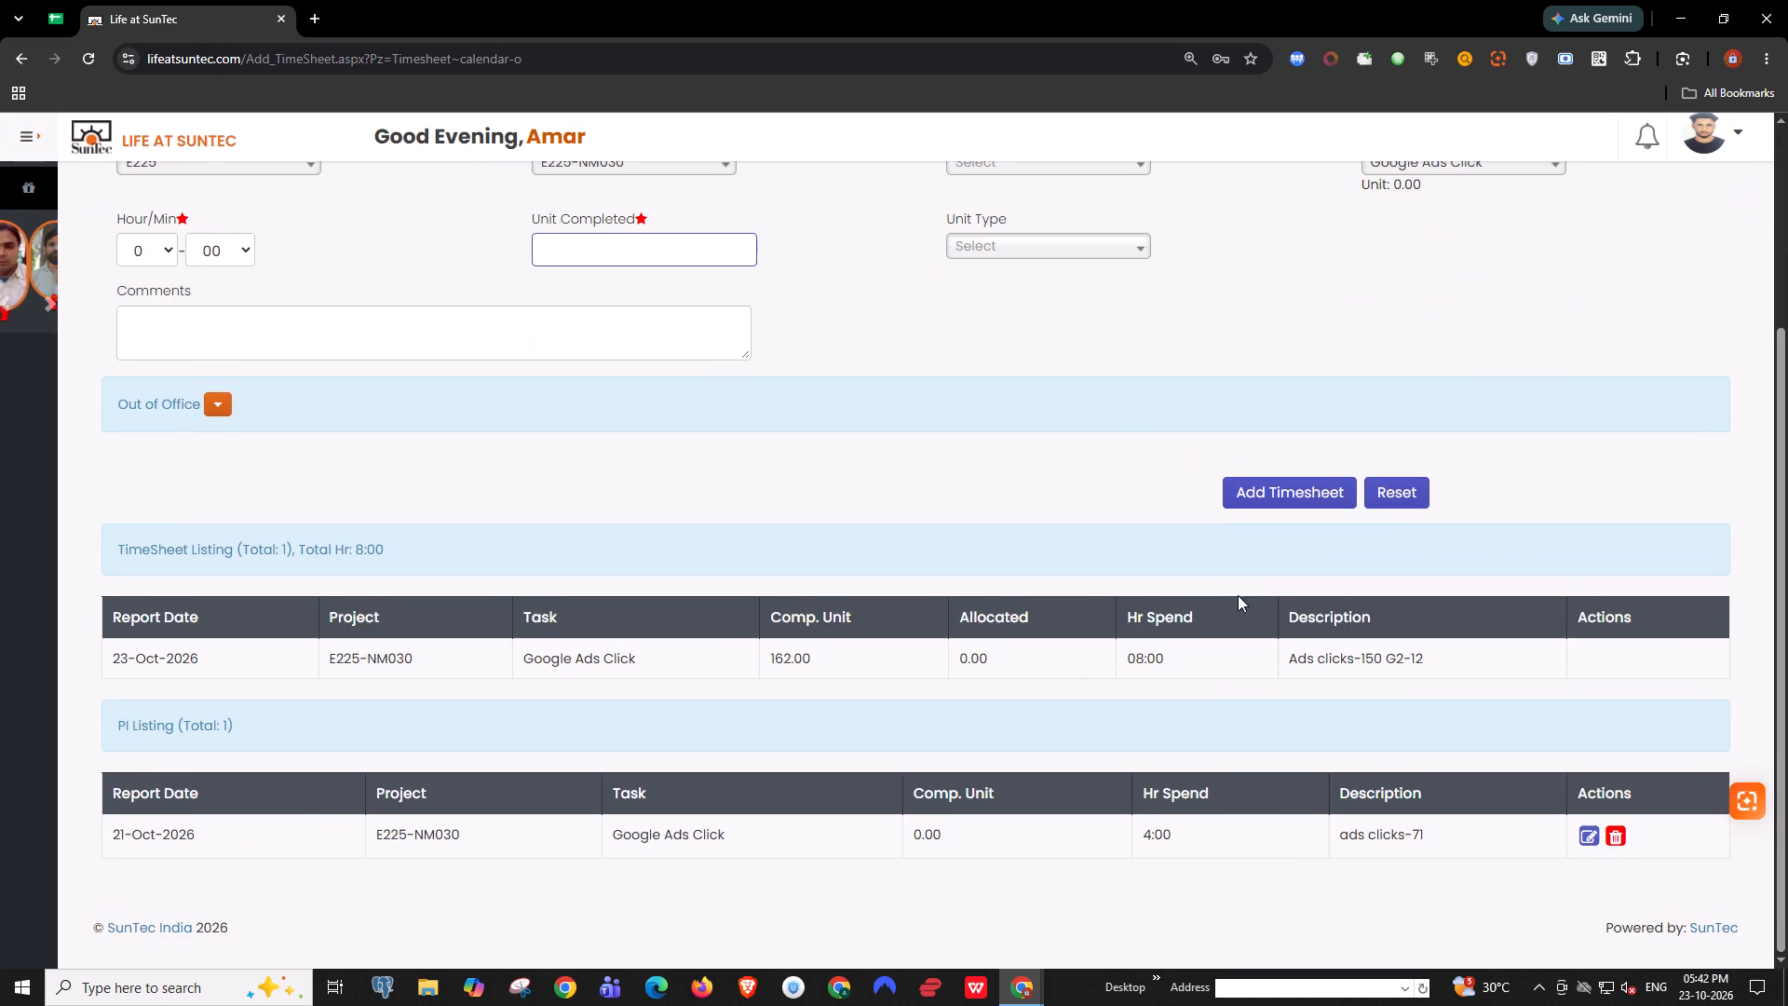
scroll(1238, 595, down, 4)
scroll(1022, 623, down, 1)
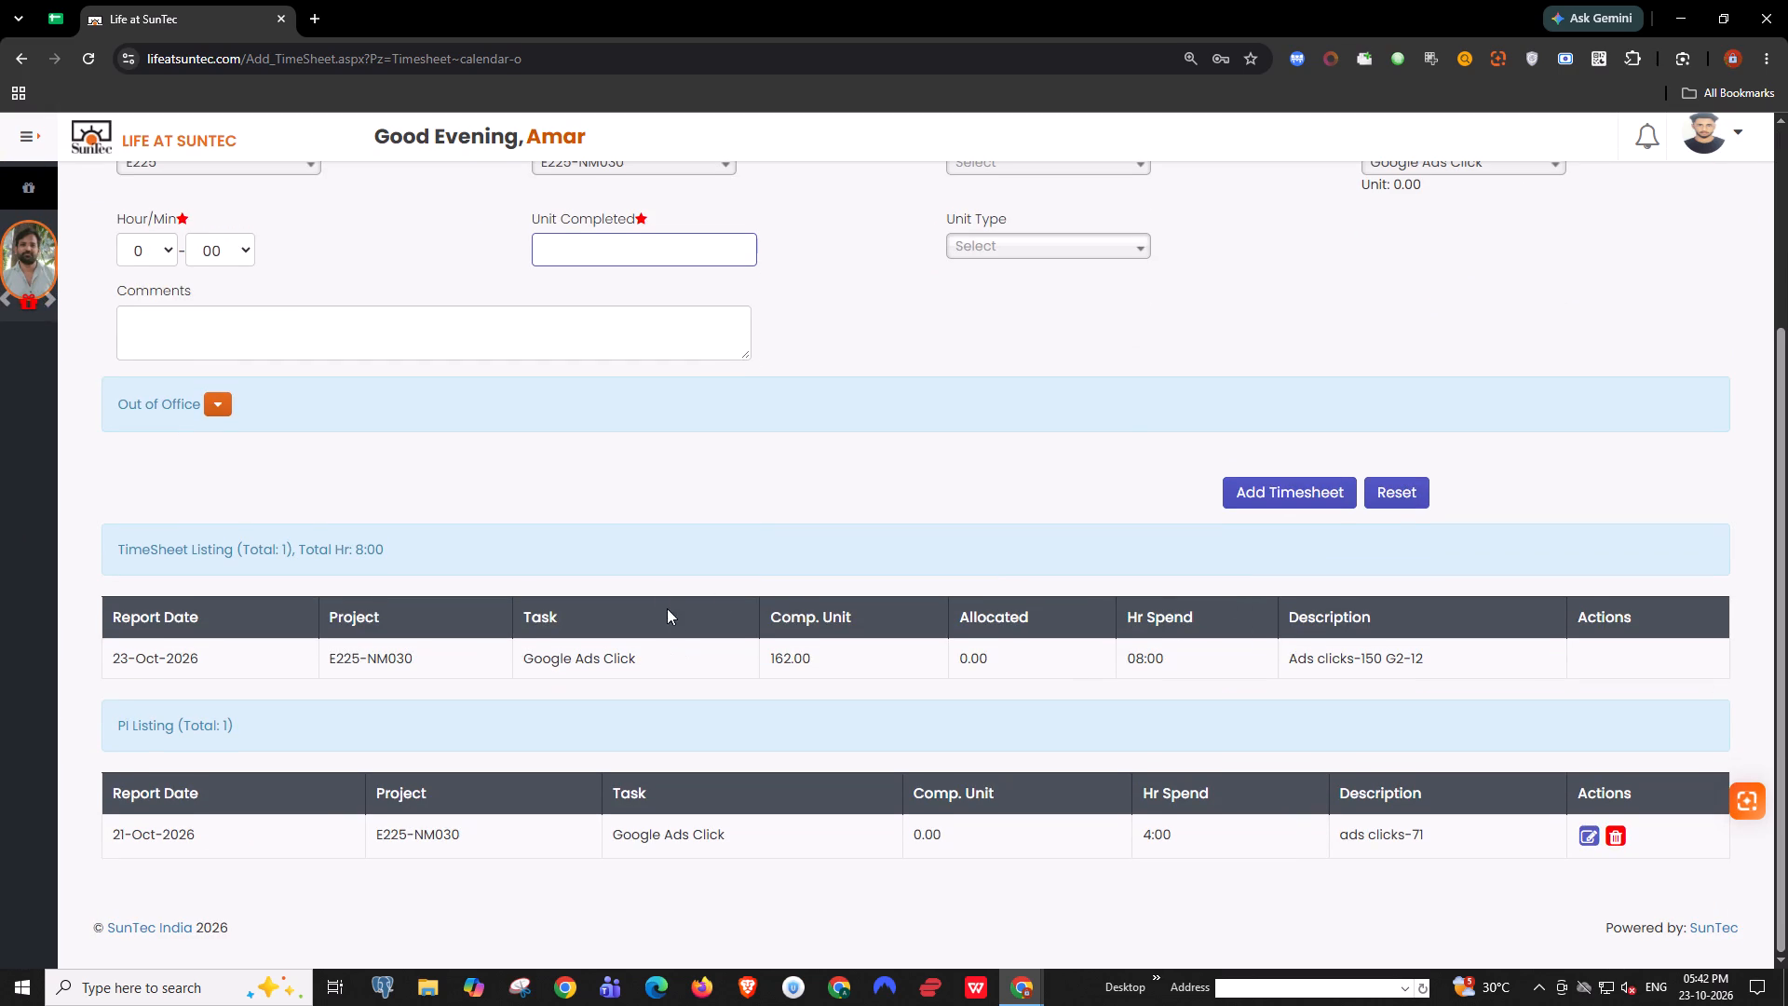
Open the portal dashboard to view the recent timesheet records.
scroll(238, 411, up, 5)
click(29, 185)
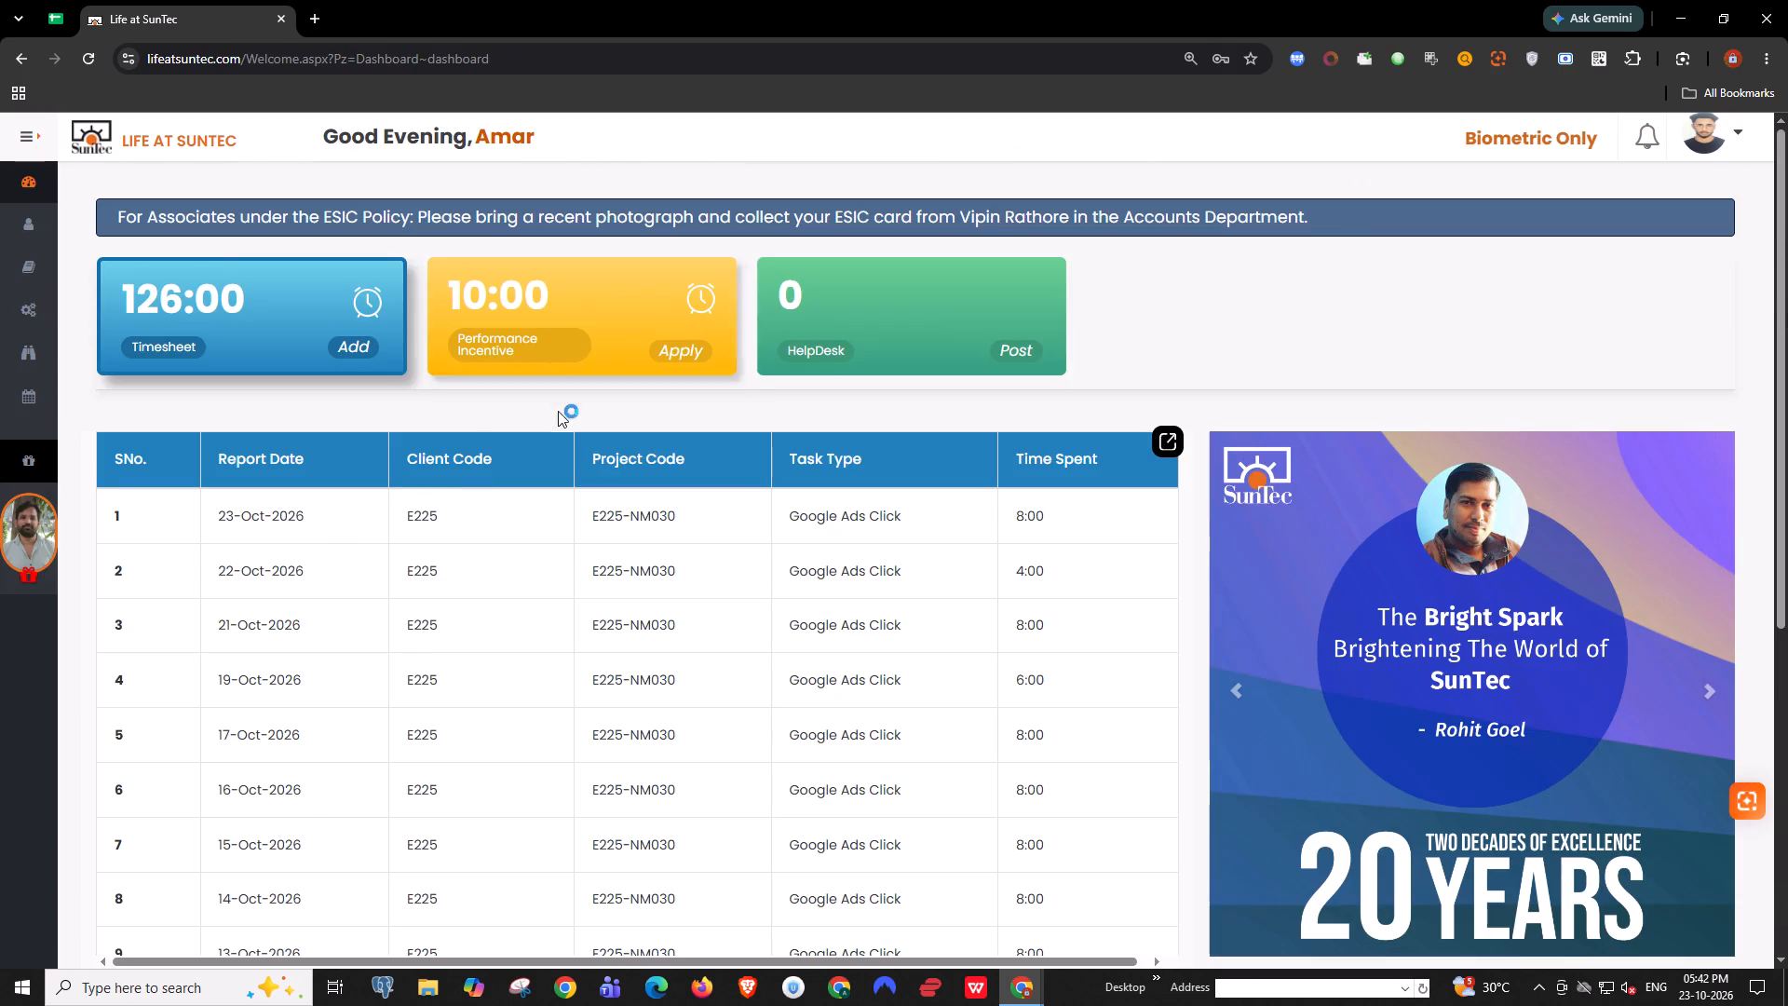
Examine the recent timesheet records and the Performance Incentive records on the dashboard.
scroll(431, 651, down, 2)
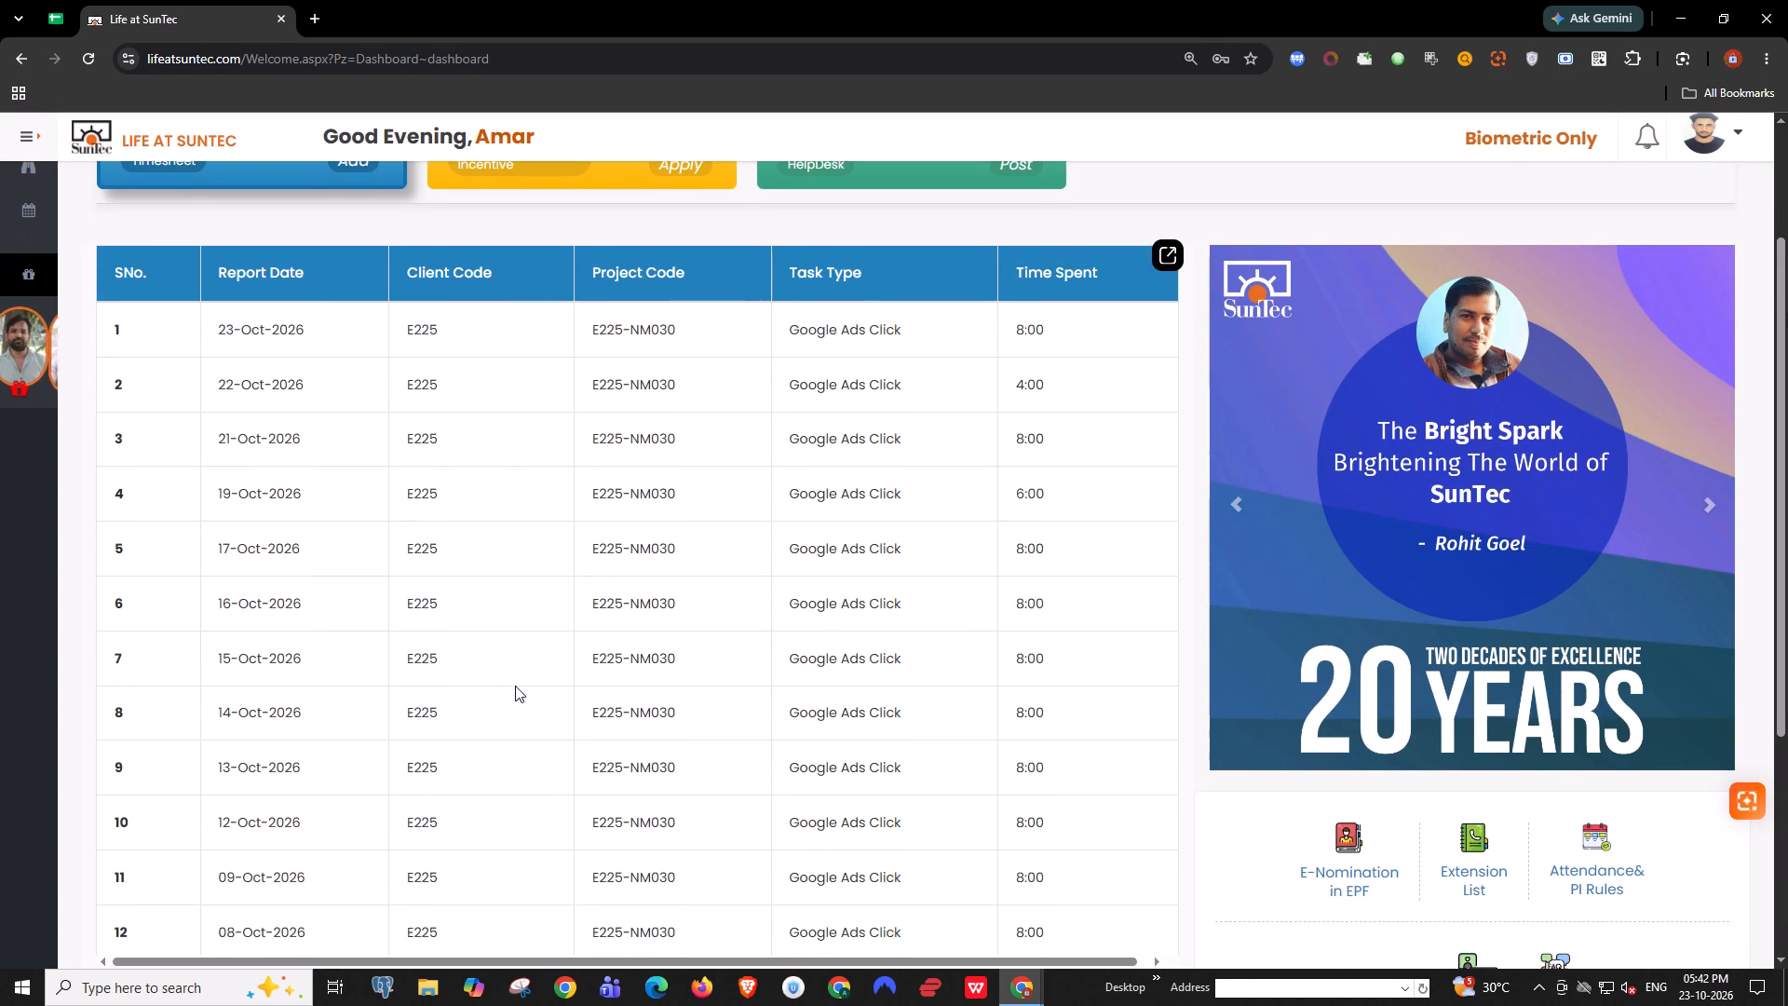
scroll(788, 685, down, 1)
scroll(772, 712, up, 3)
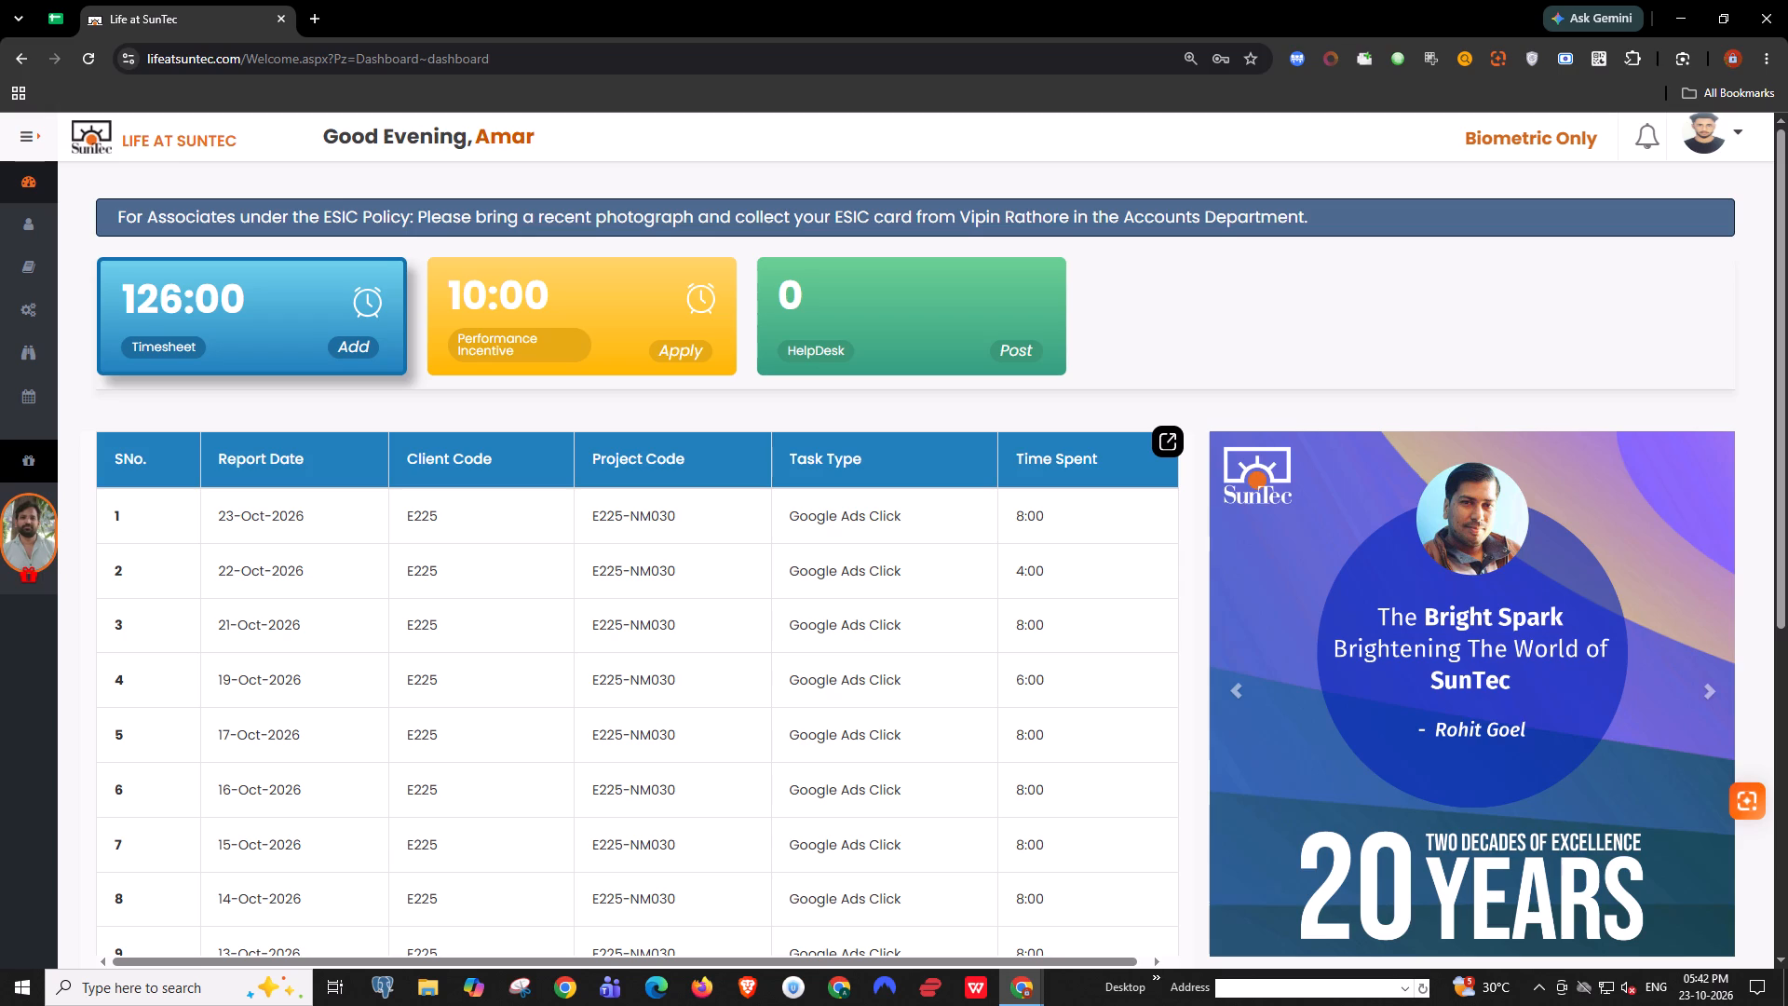
click(623, 275)
click(475, 335)
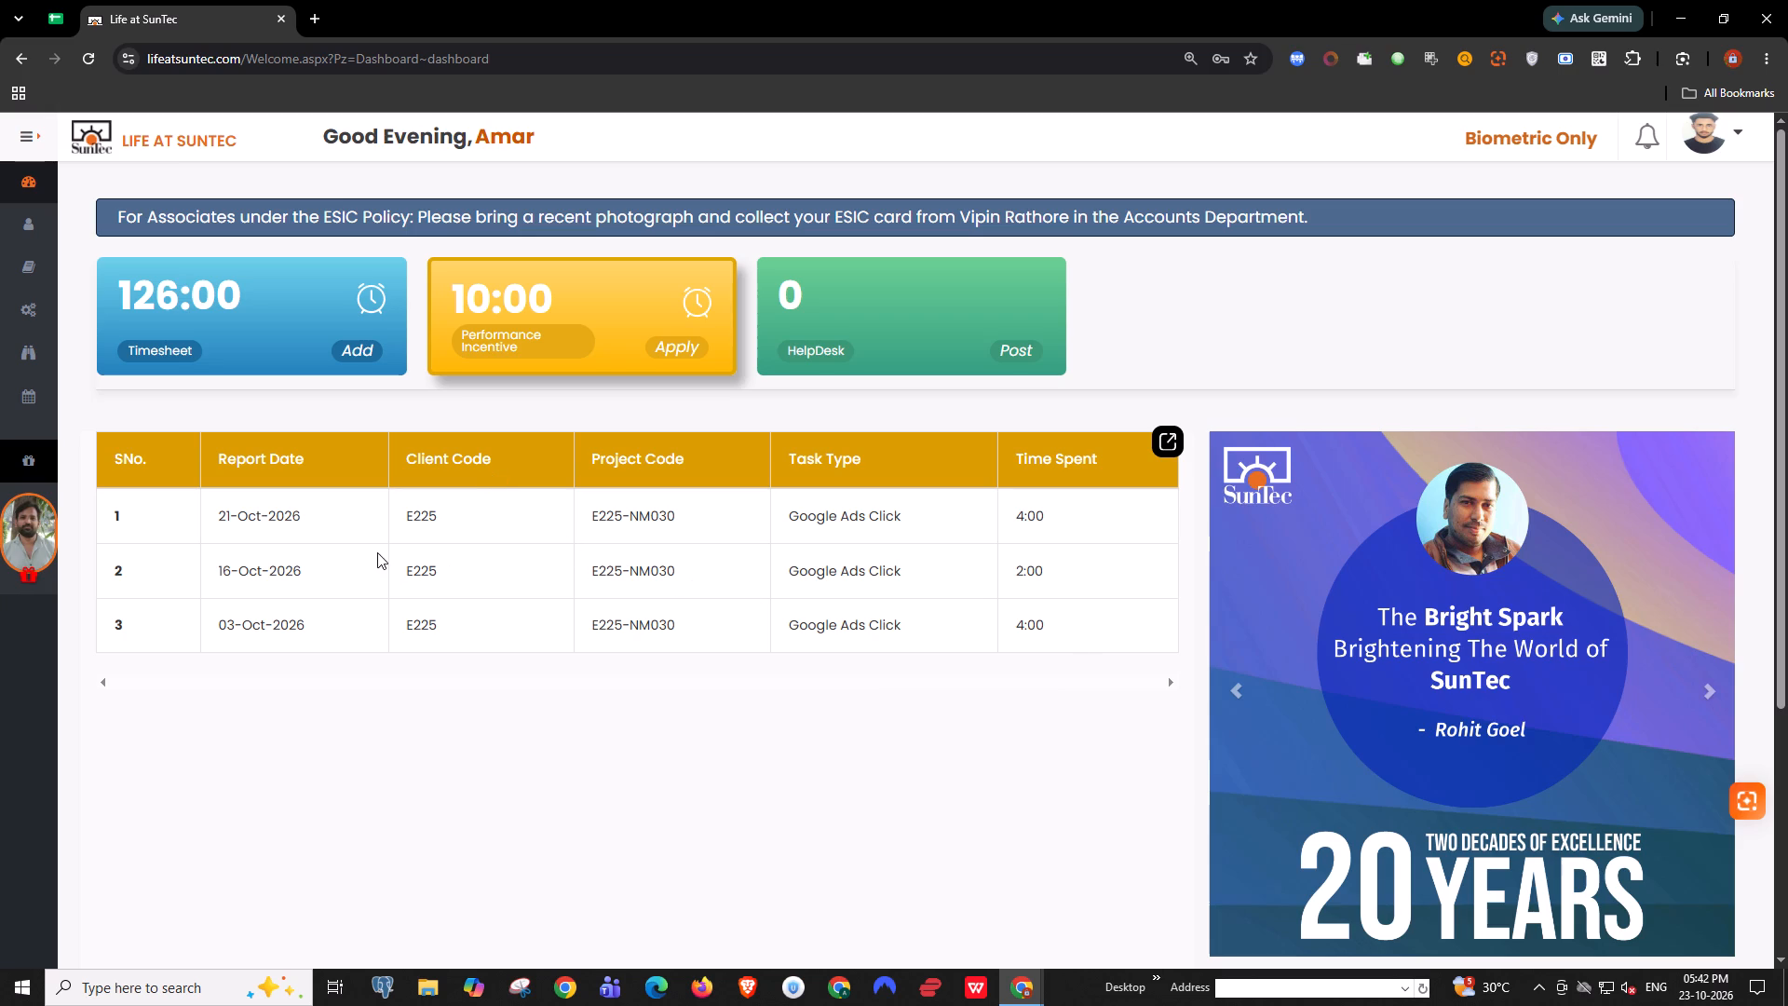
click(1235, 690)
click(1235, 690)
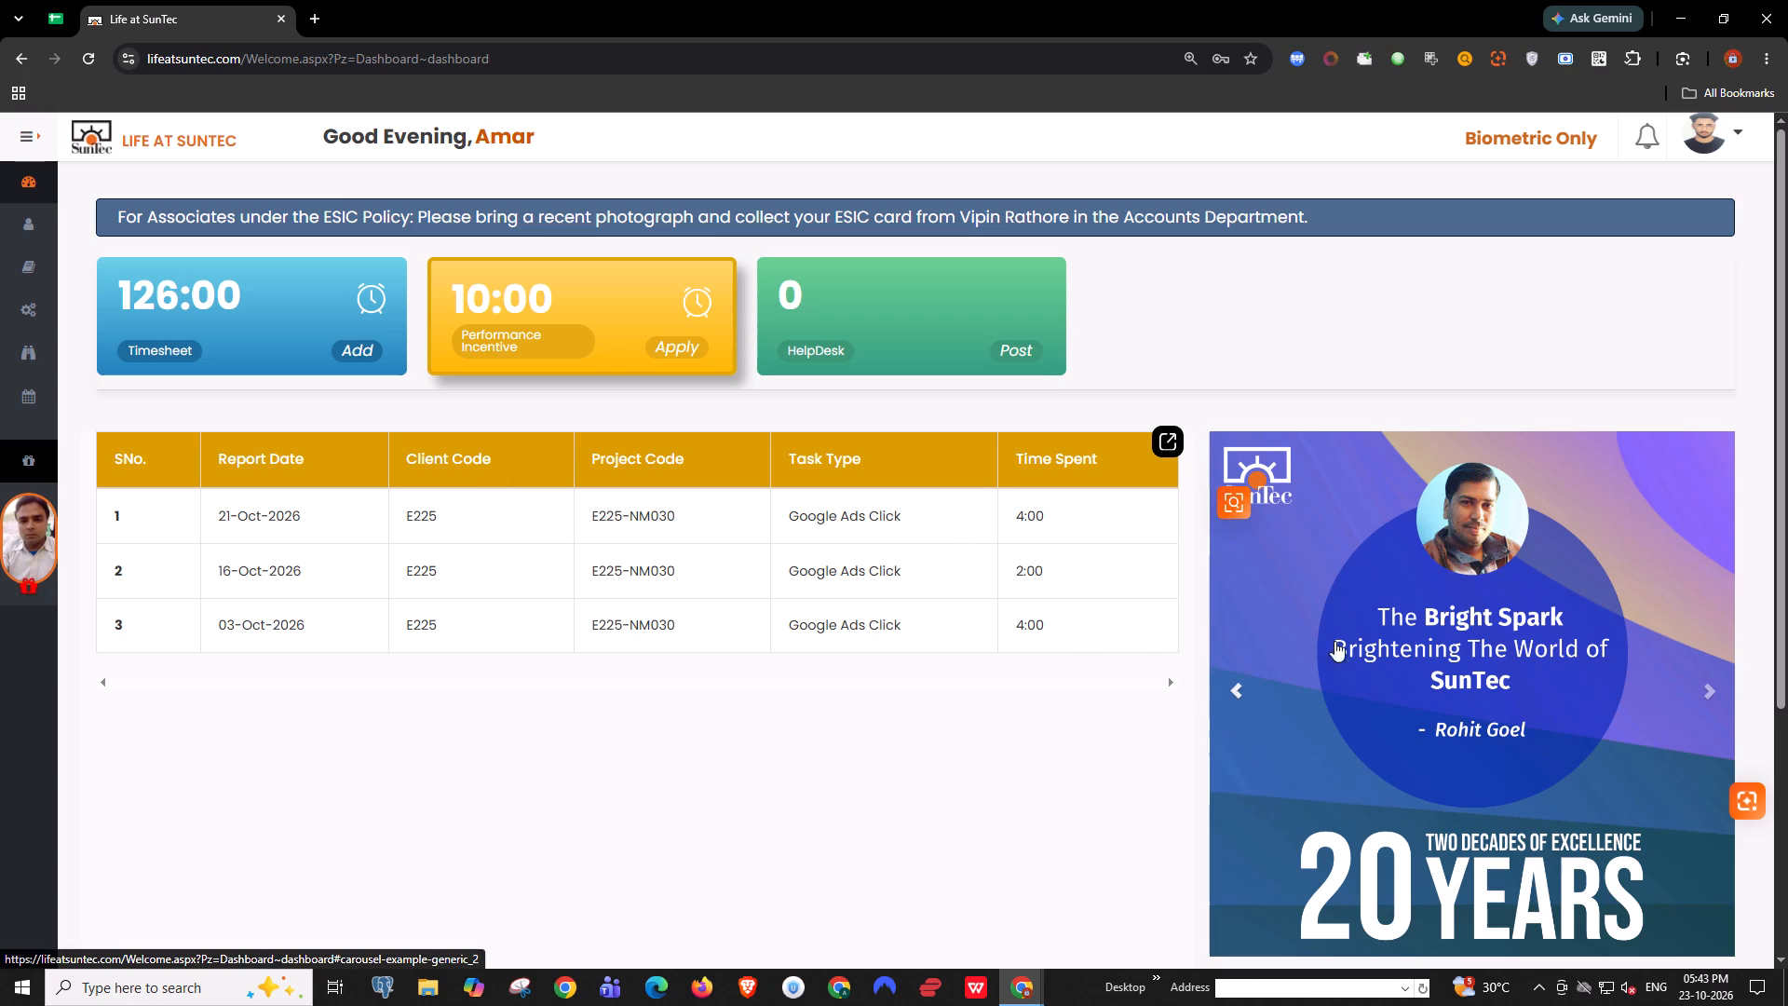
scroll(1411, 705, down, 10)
Close the Life at SunTec portal page and return to the task sheet spreadsheet.
middle_click(185, 0)
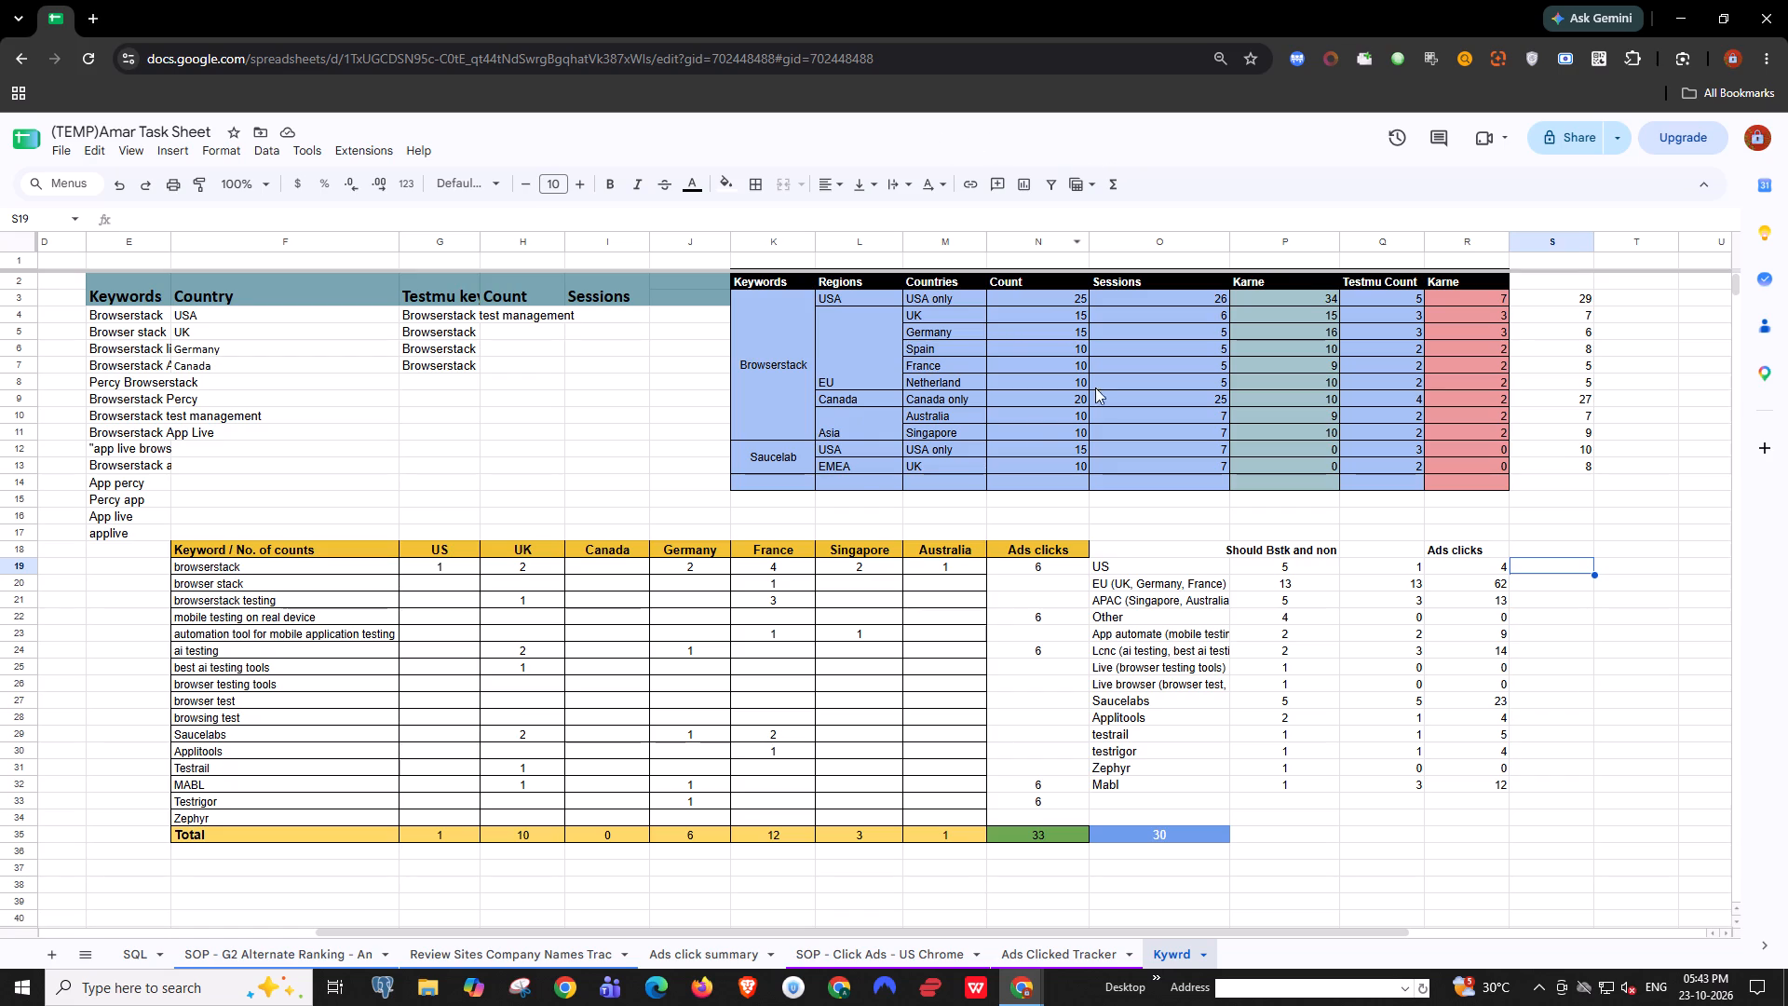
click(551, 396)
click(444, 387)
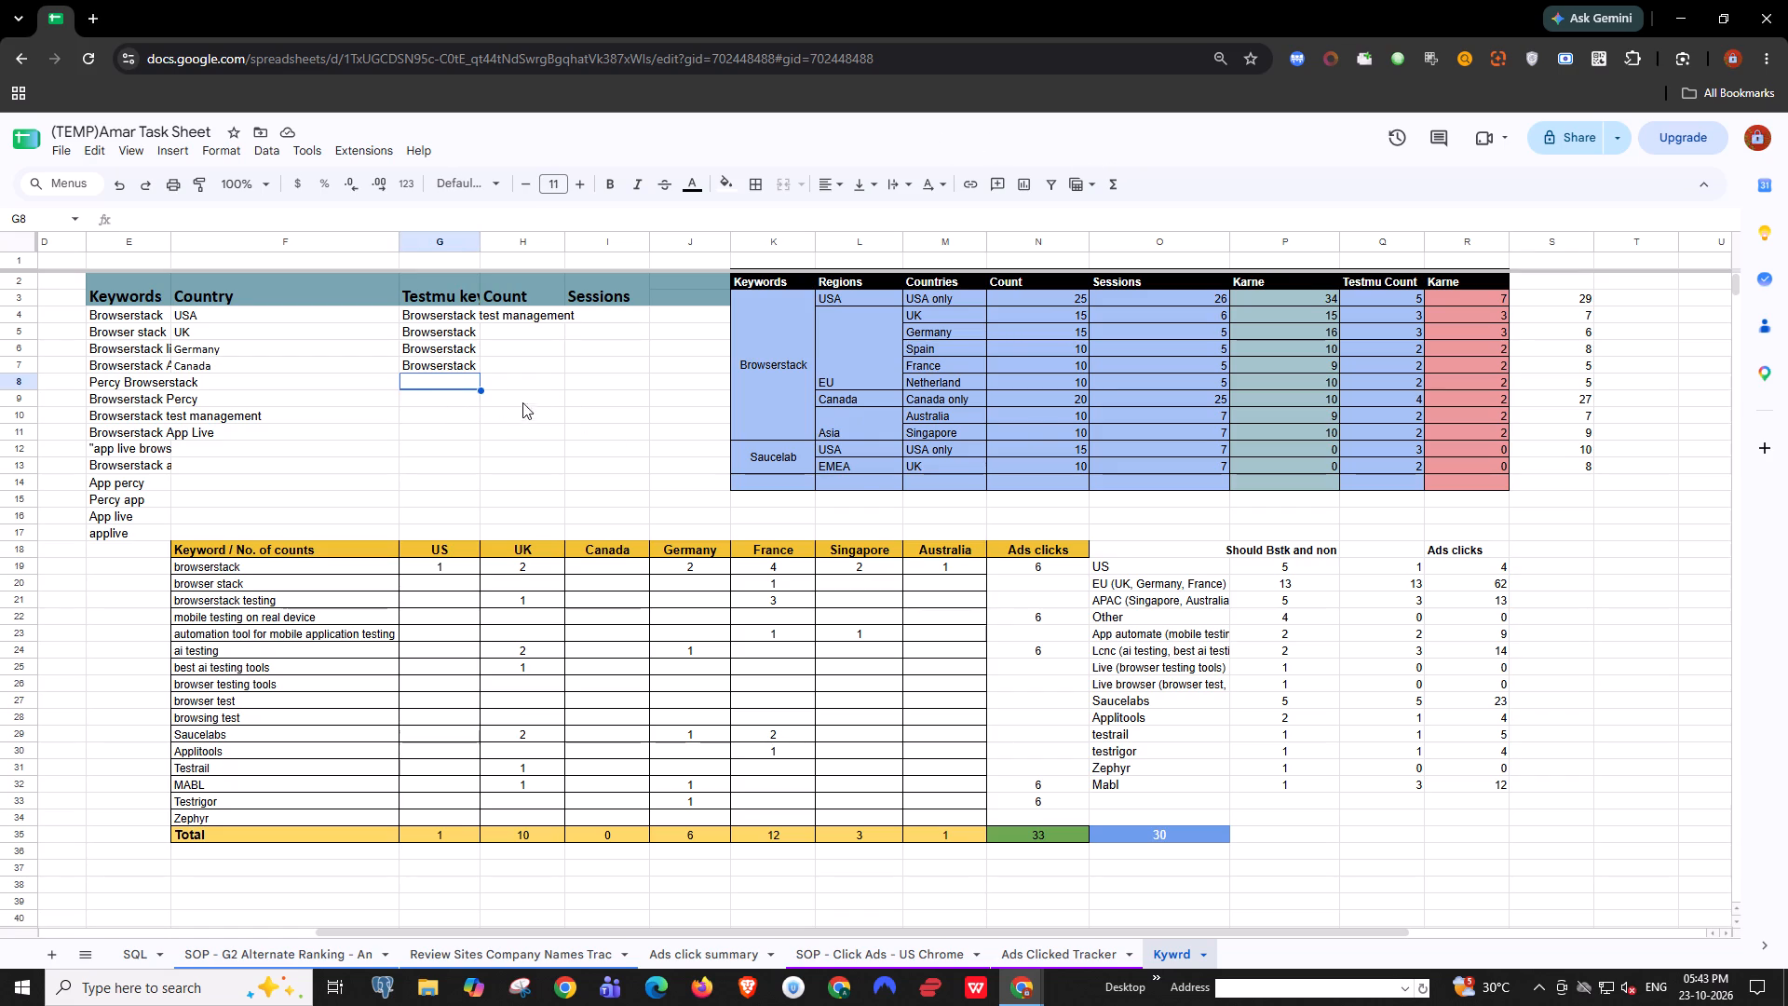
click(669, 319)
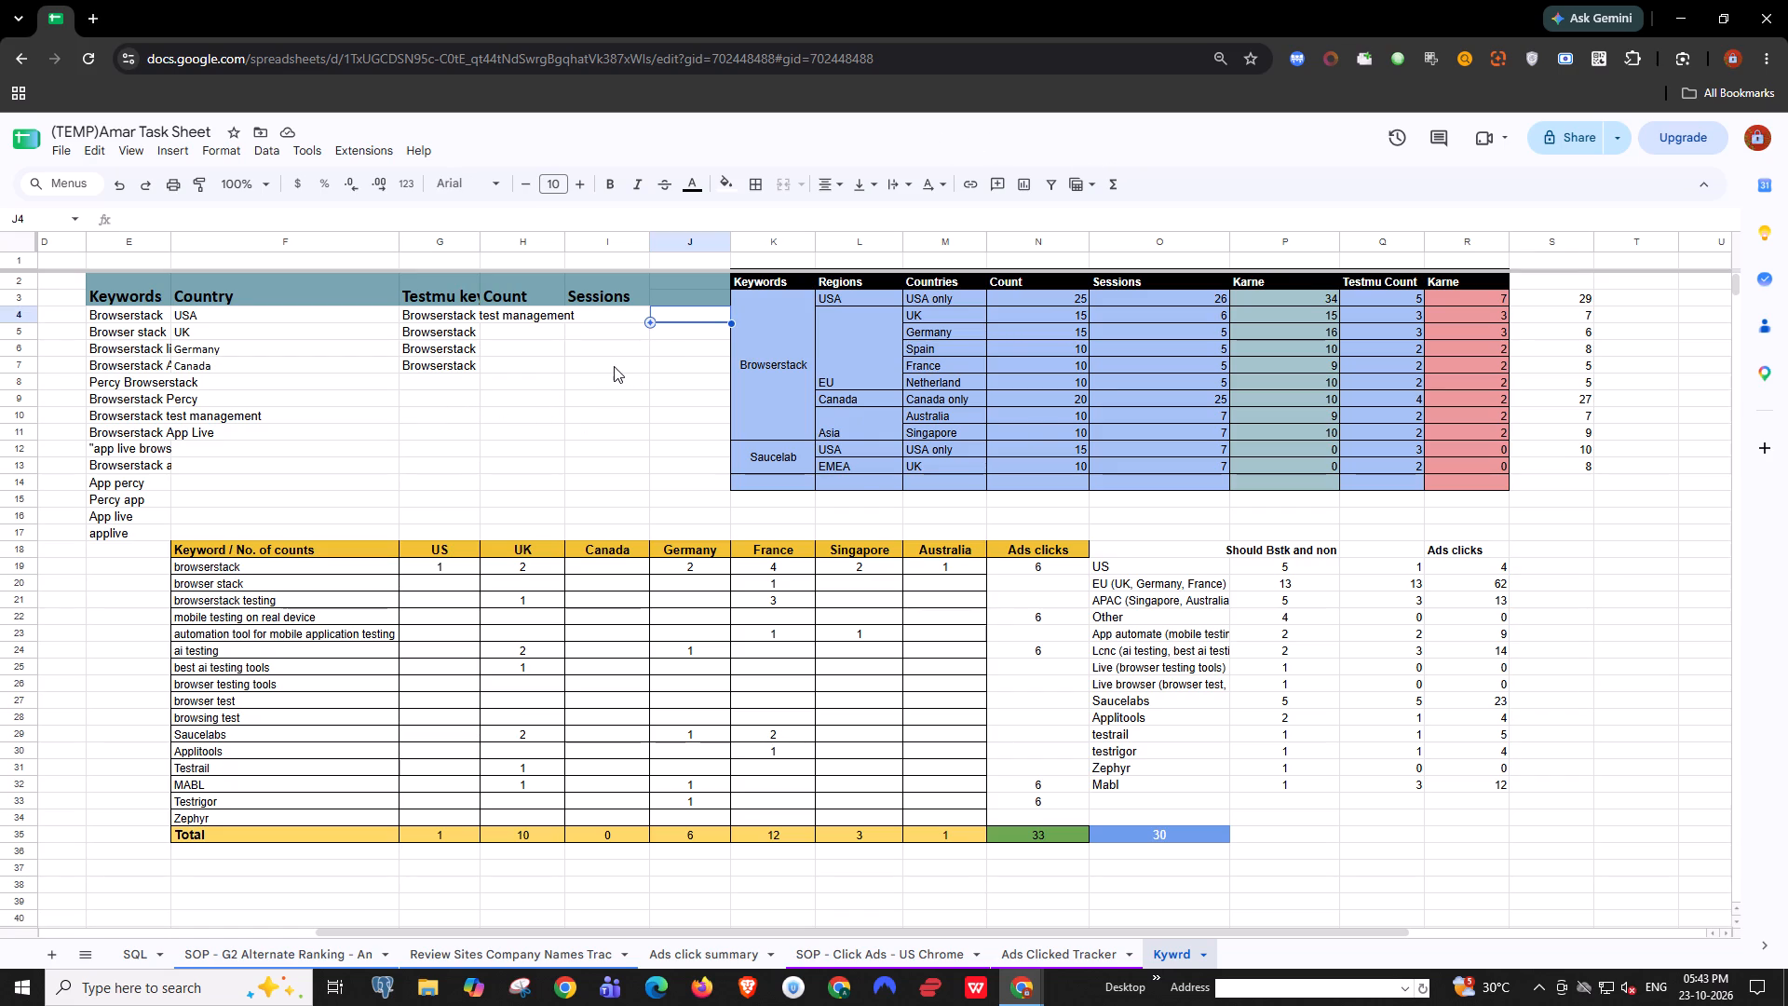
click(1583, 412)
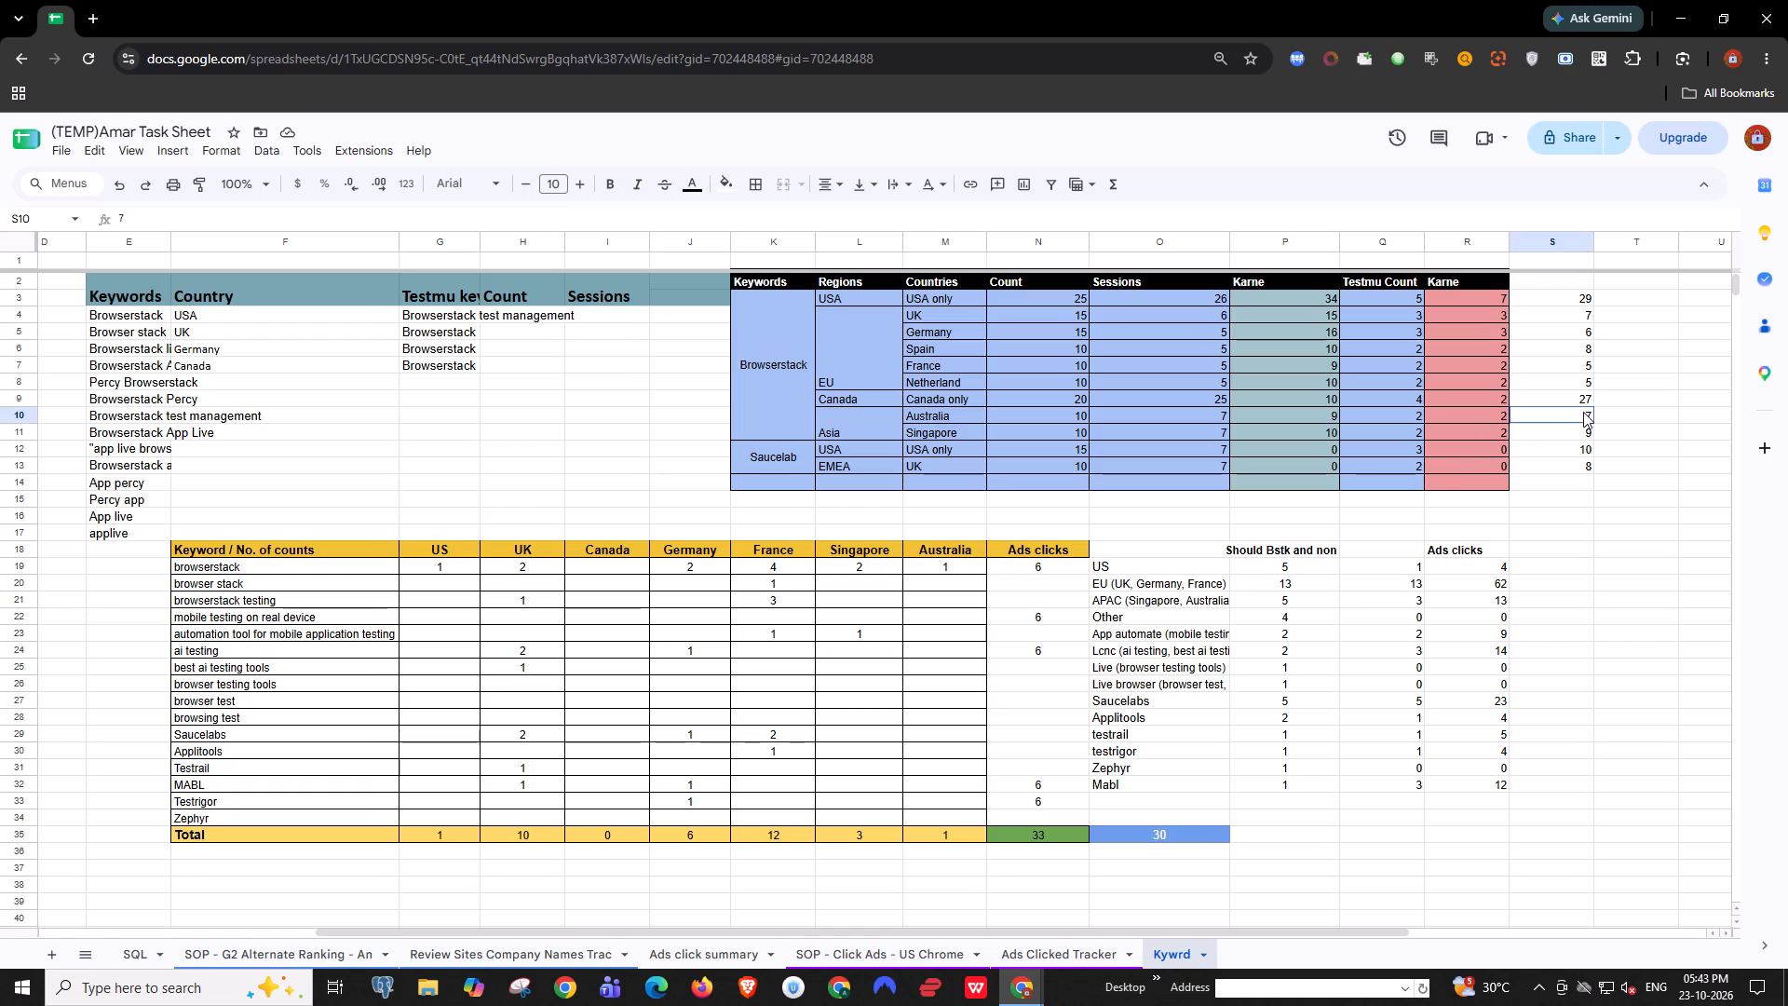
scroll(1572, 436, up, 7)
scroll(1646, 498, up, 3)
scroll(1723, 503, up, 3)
Check the sum of the unlabelled numbers in S3:S14 beside the Browserstack and Saucelab table.
click(1577, 293)
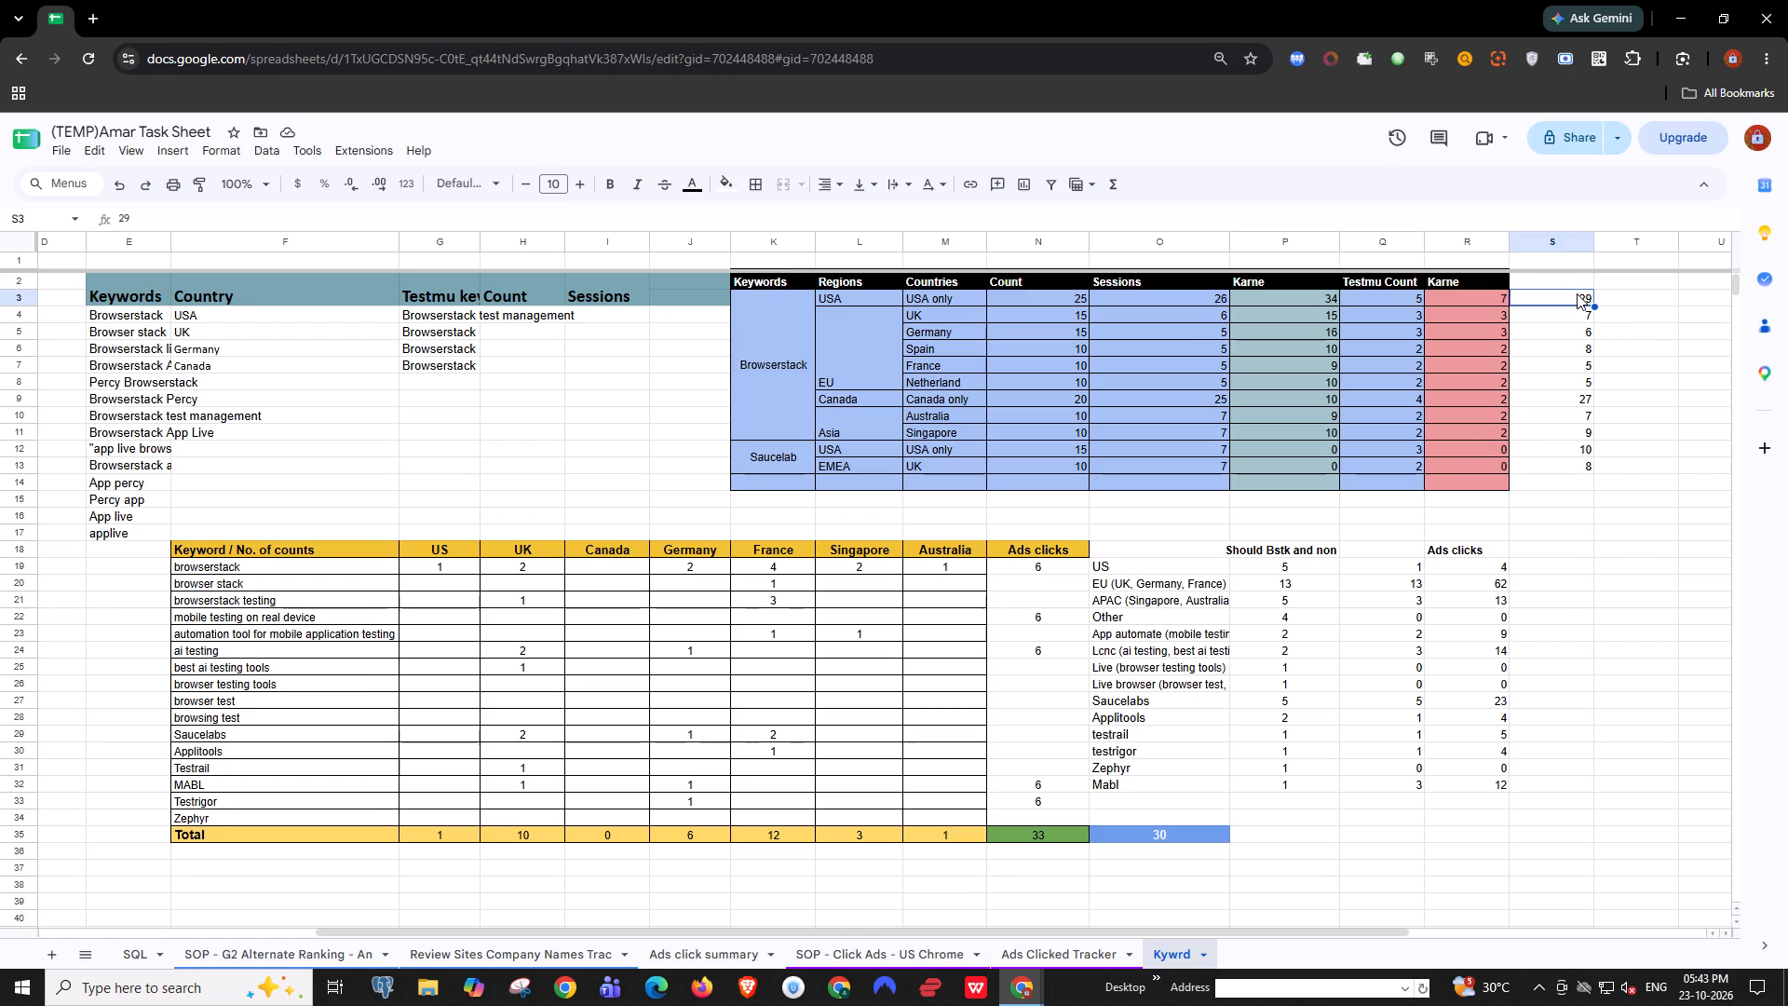
drag(1577, 293, 1571, 476)
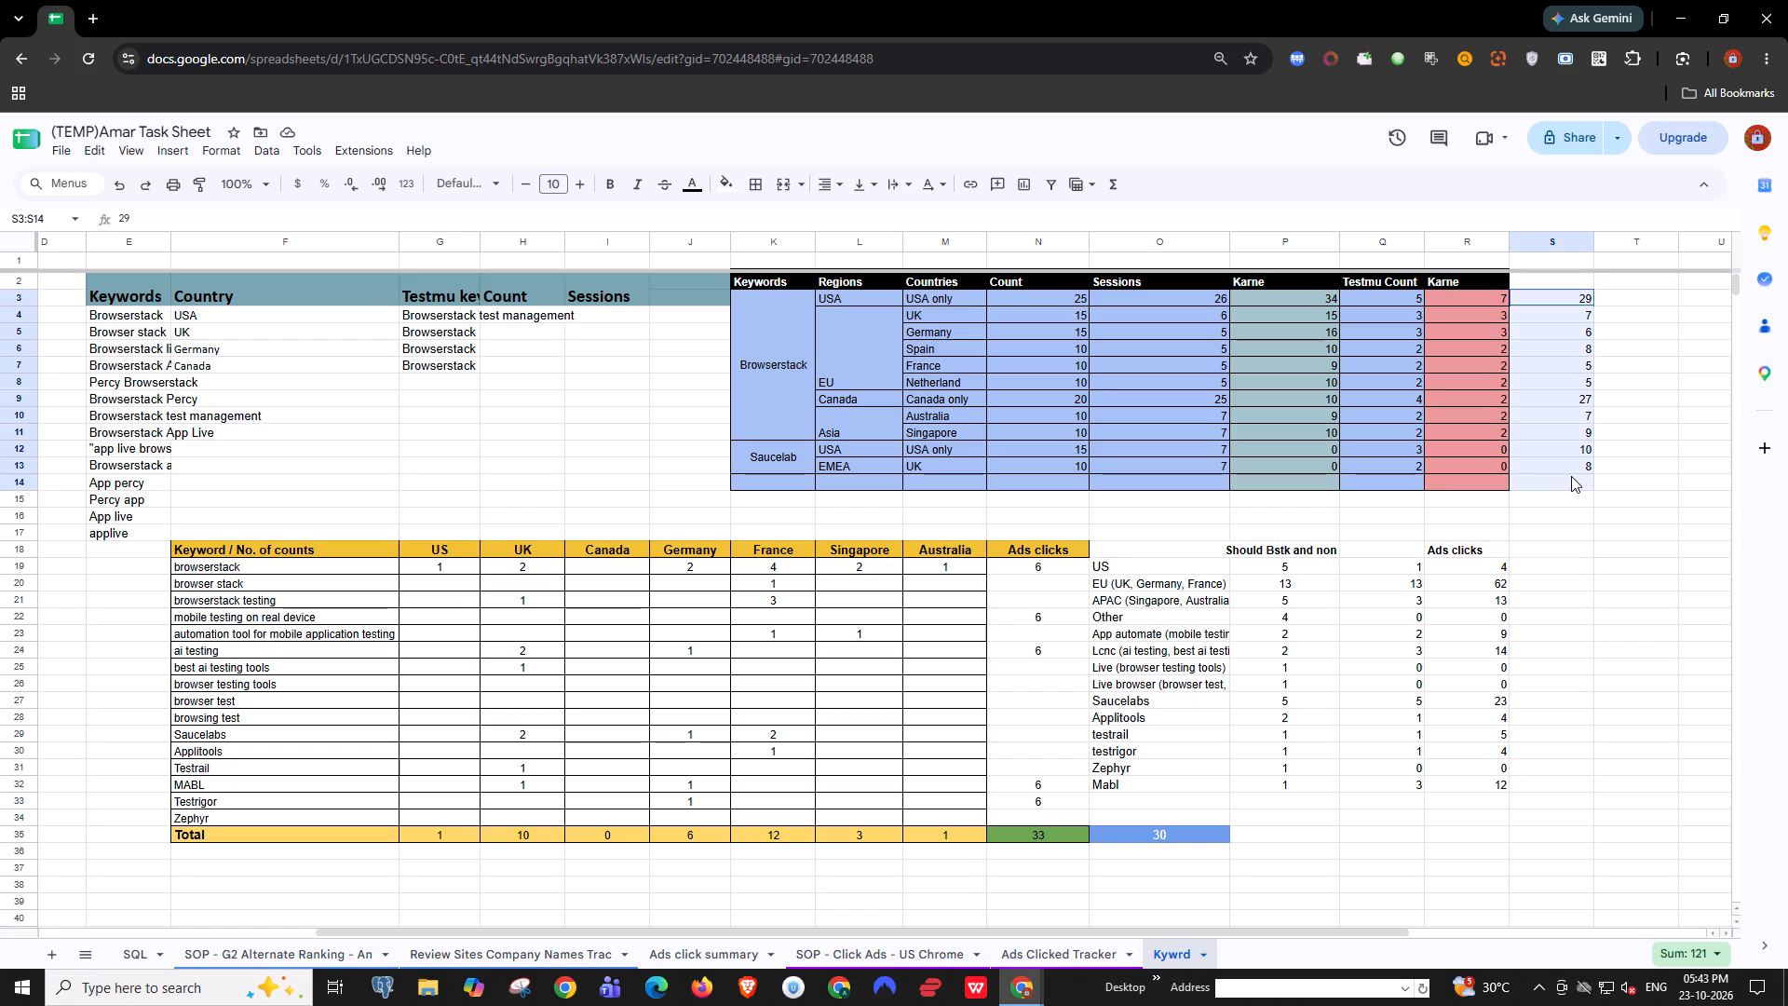
click(1561, 527)
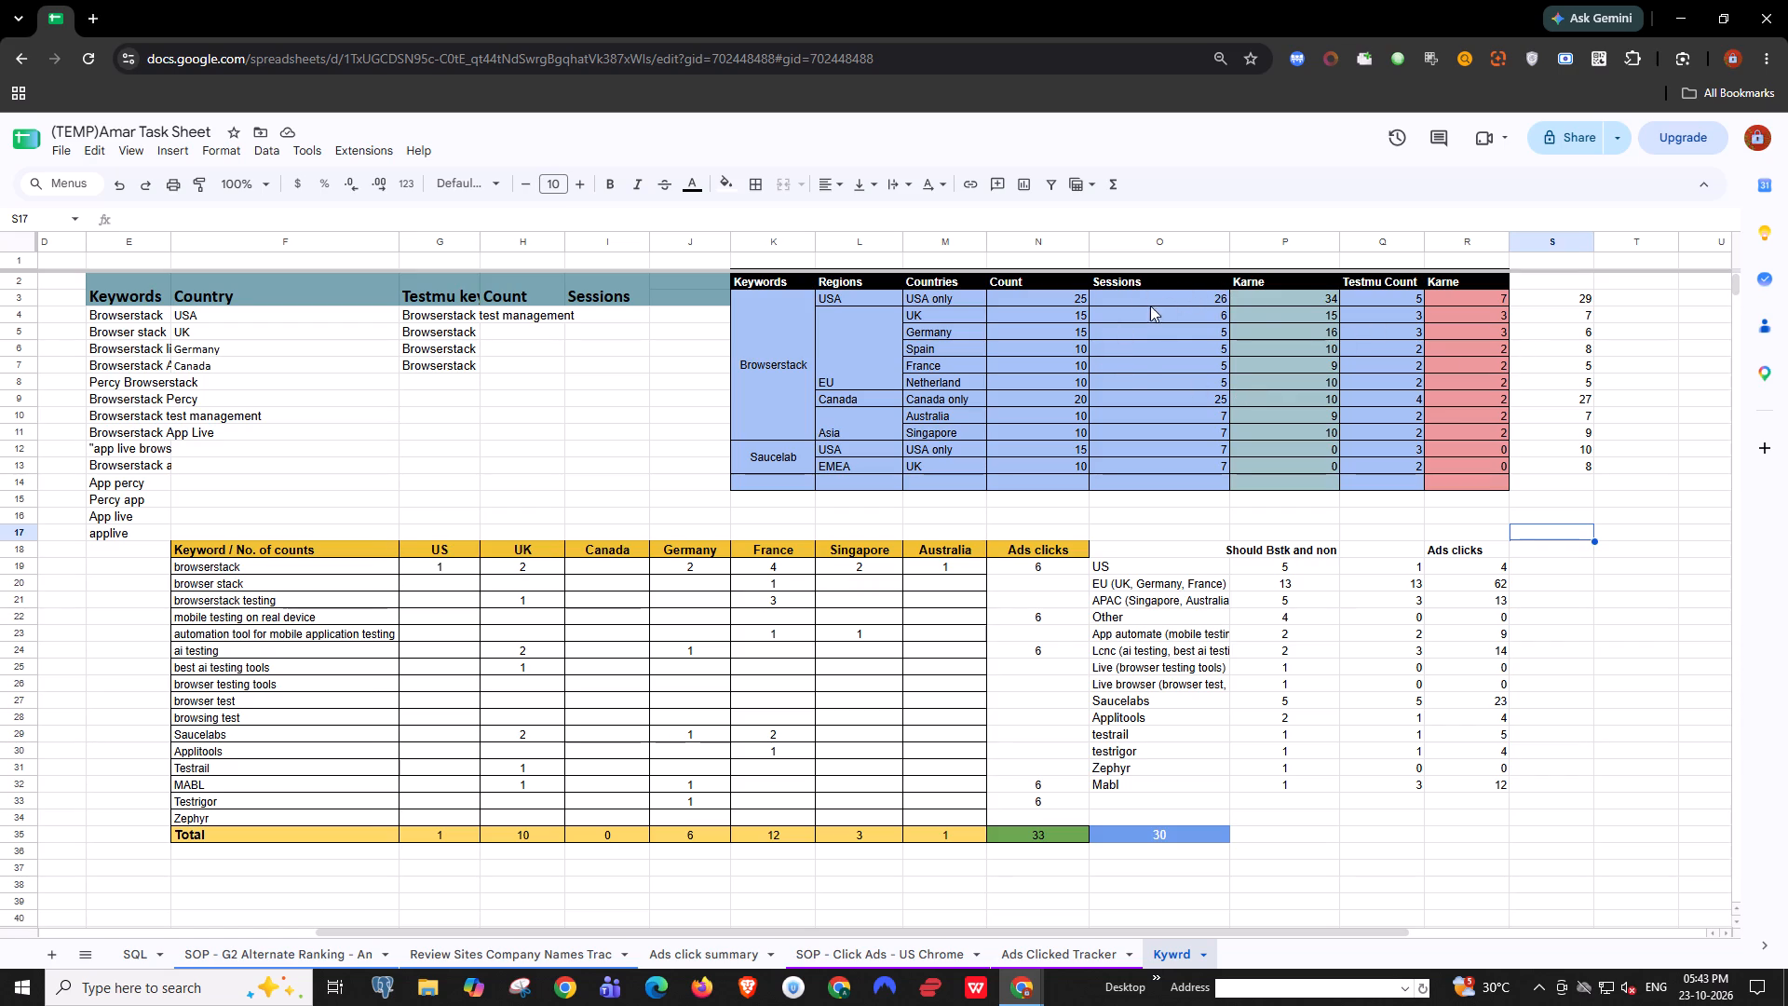
Delete the unlabelled numbers in S3:S13 beside the Browserstack and Saucelab table.
drag(1556, 295, 1557, 430)
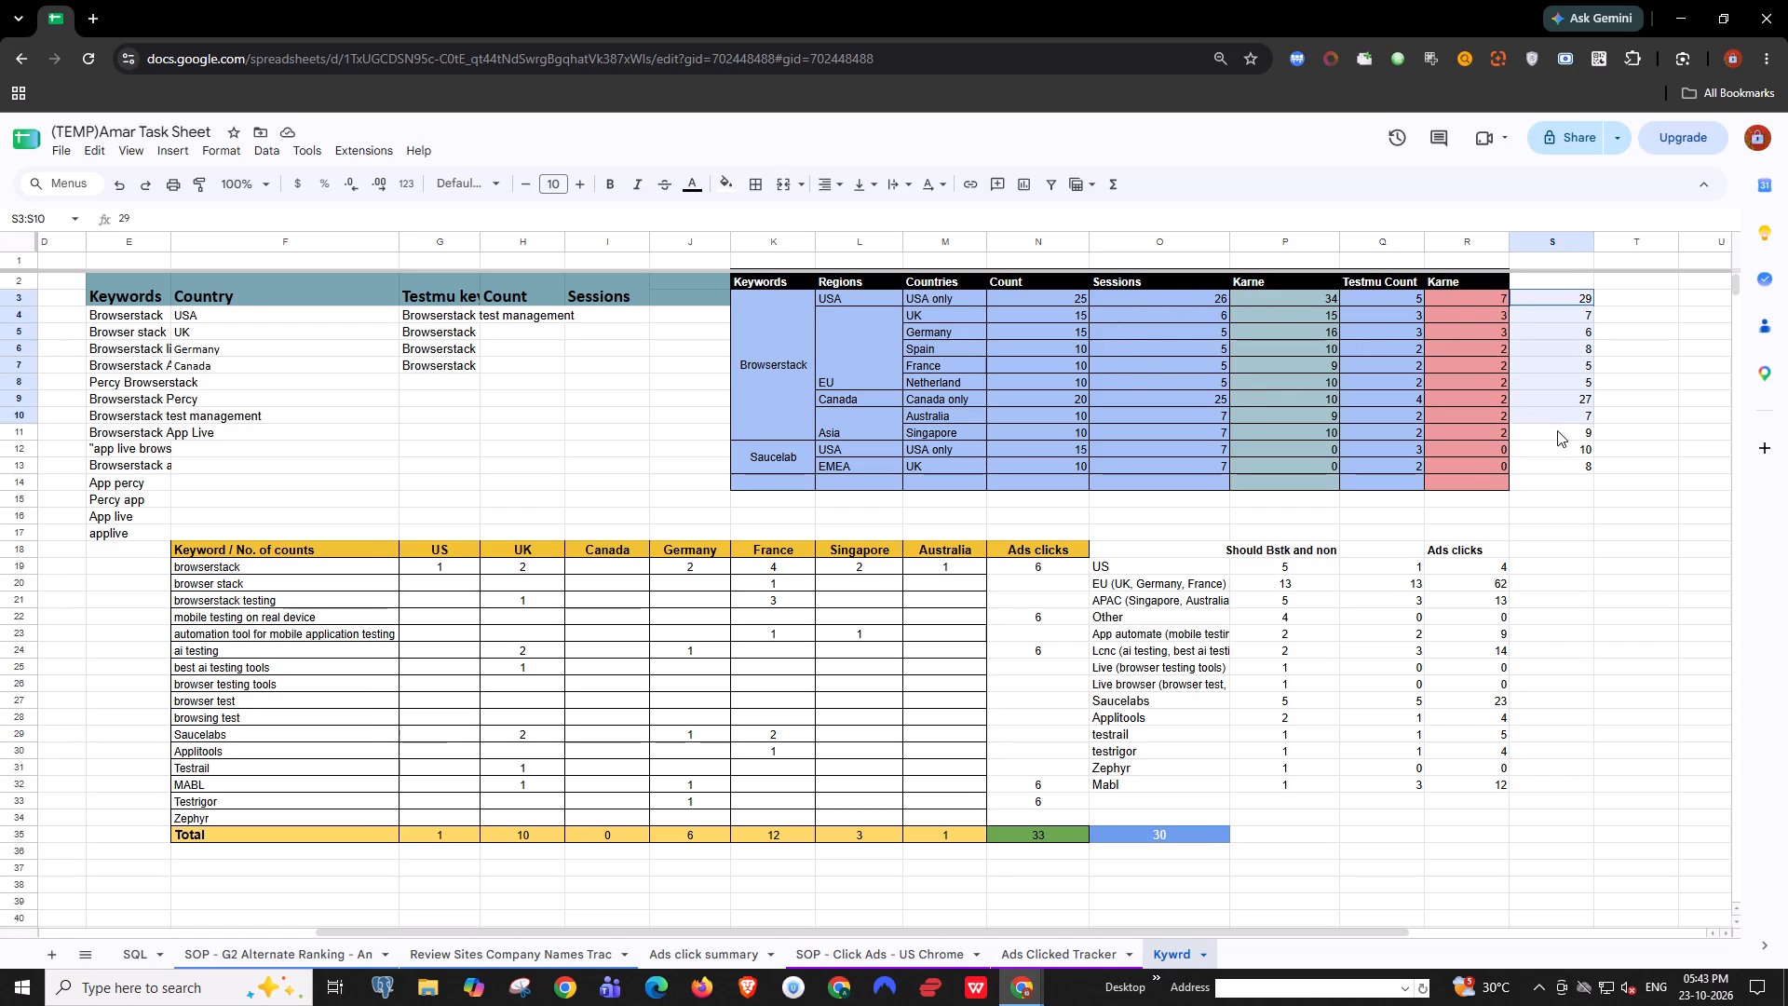
drag(1557, 430, 1557, 463)
key(Delete)
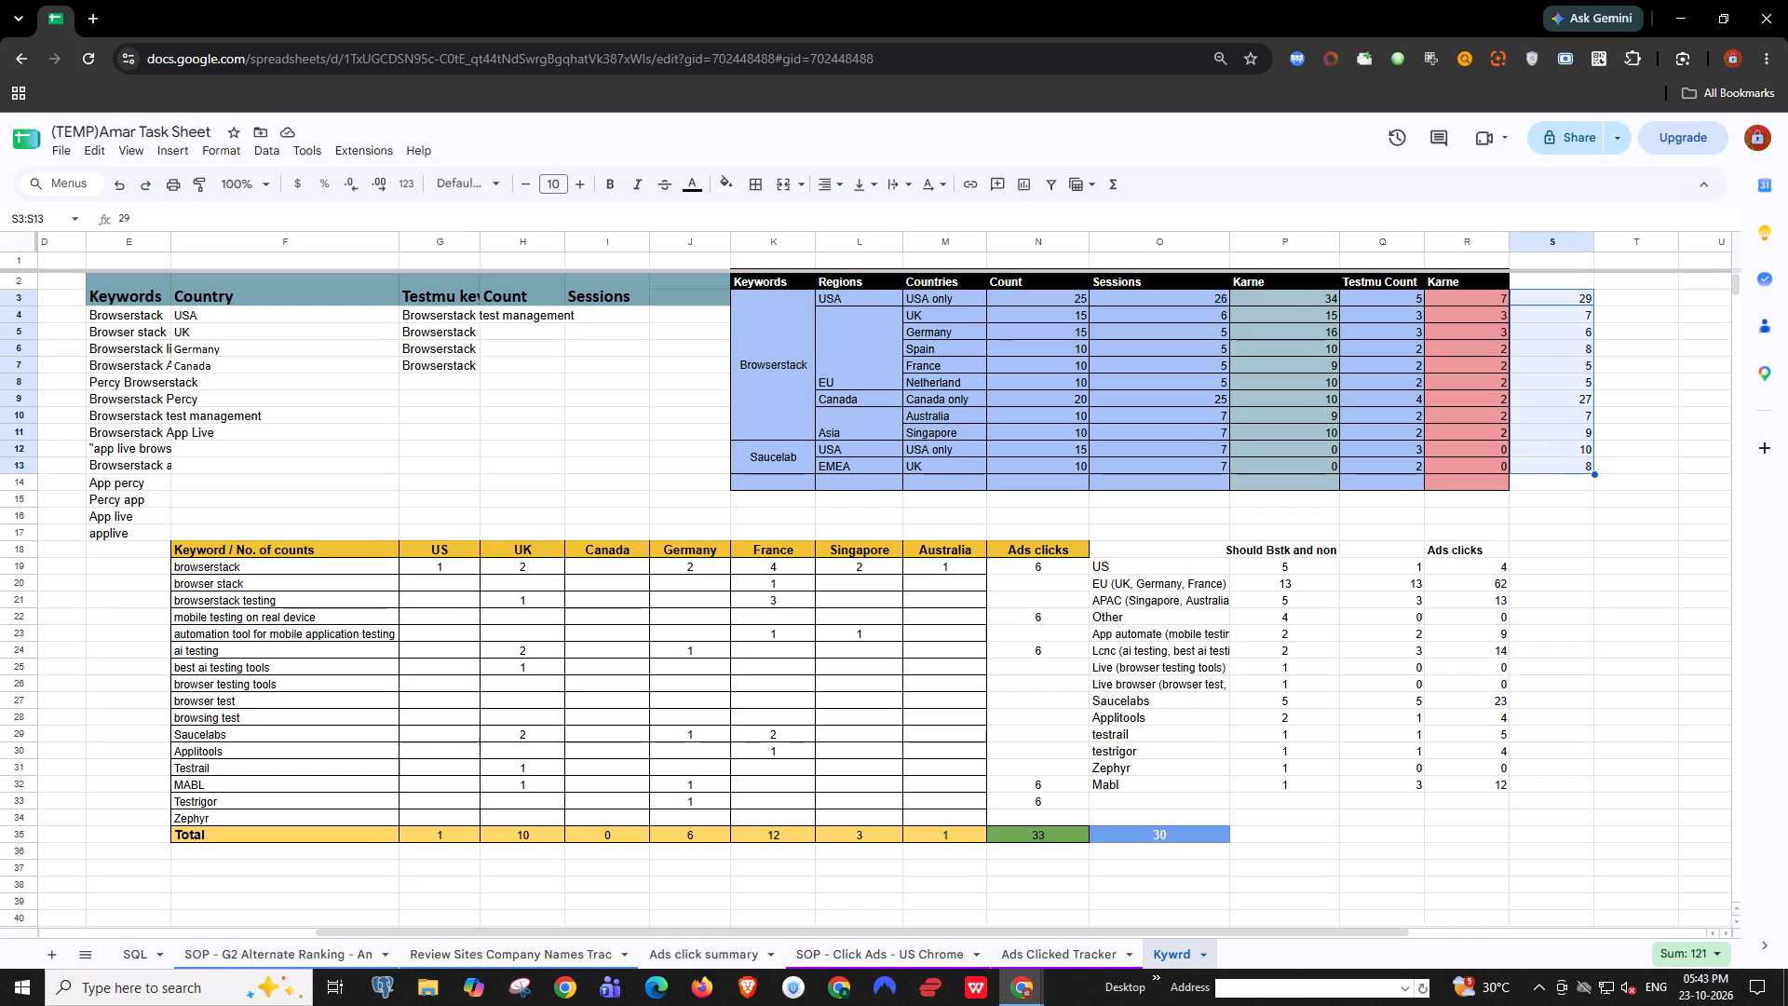
click(1595, 550)
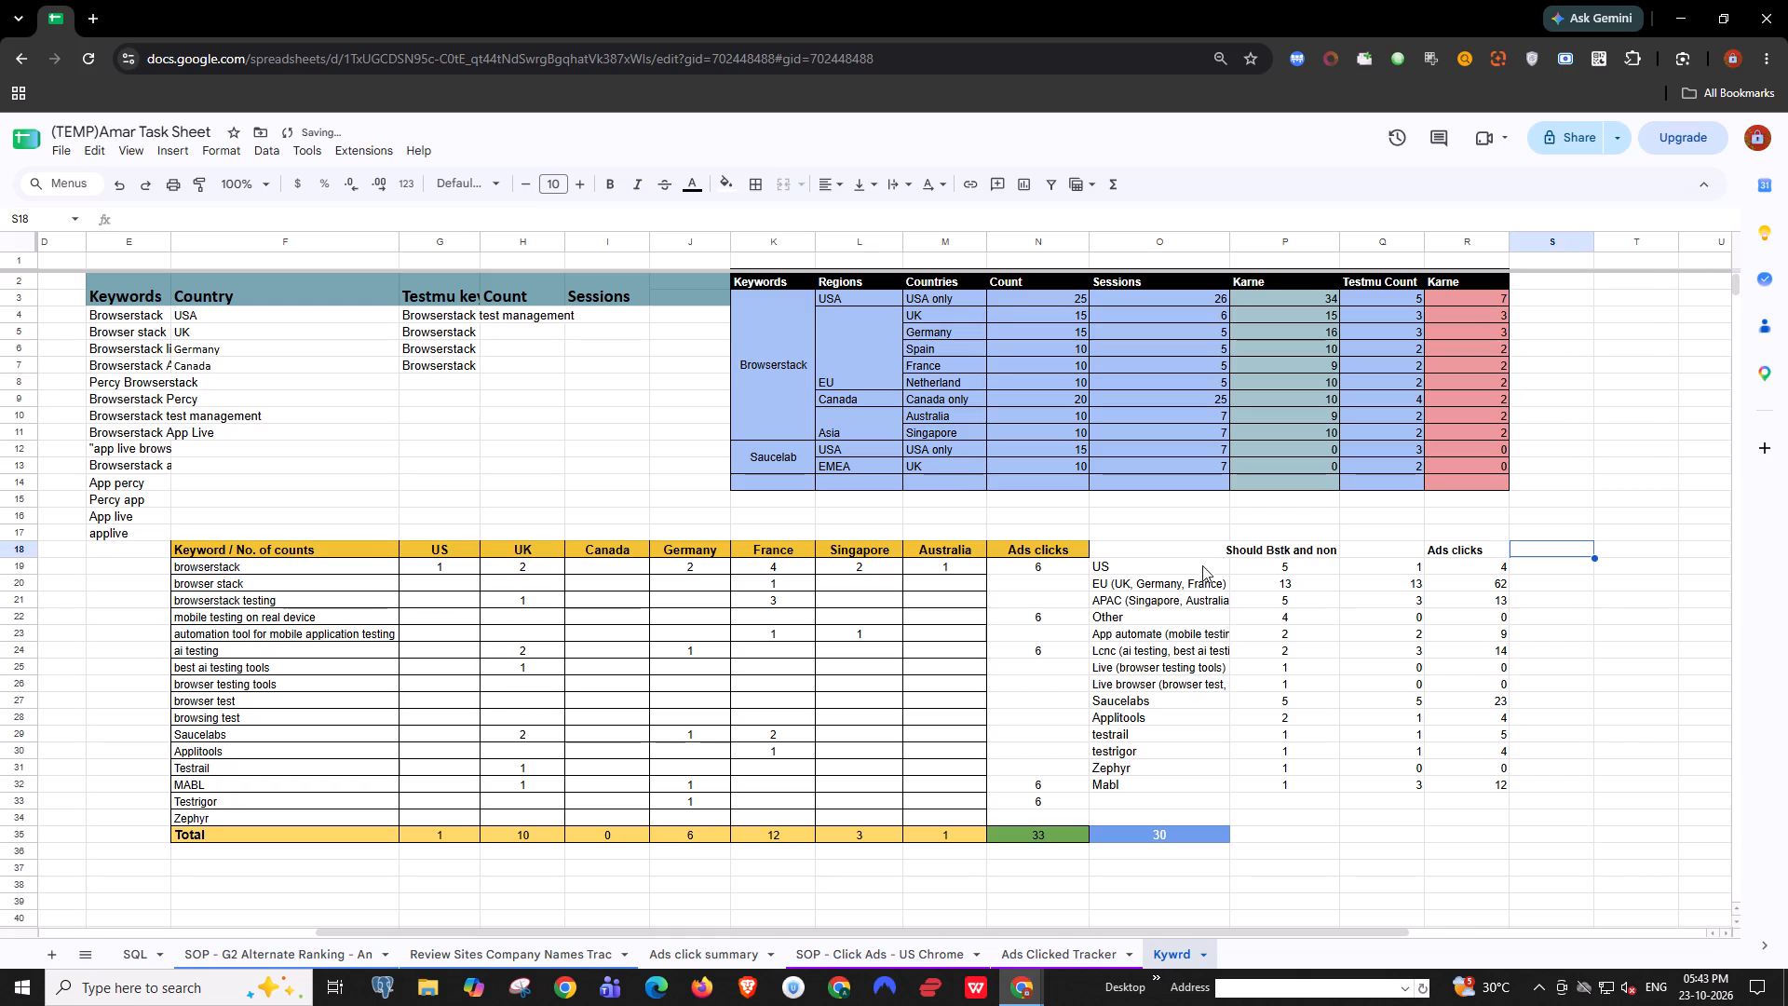
Fill the header cells O18:R18 of the ads clicks summary with dark yellow.
drag(1199, 556, 1465, 544)
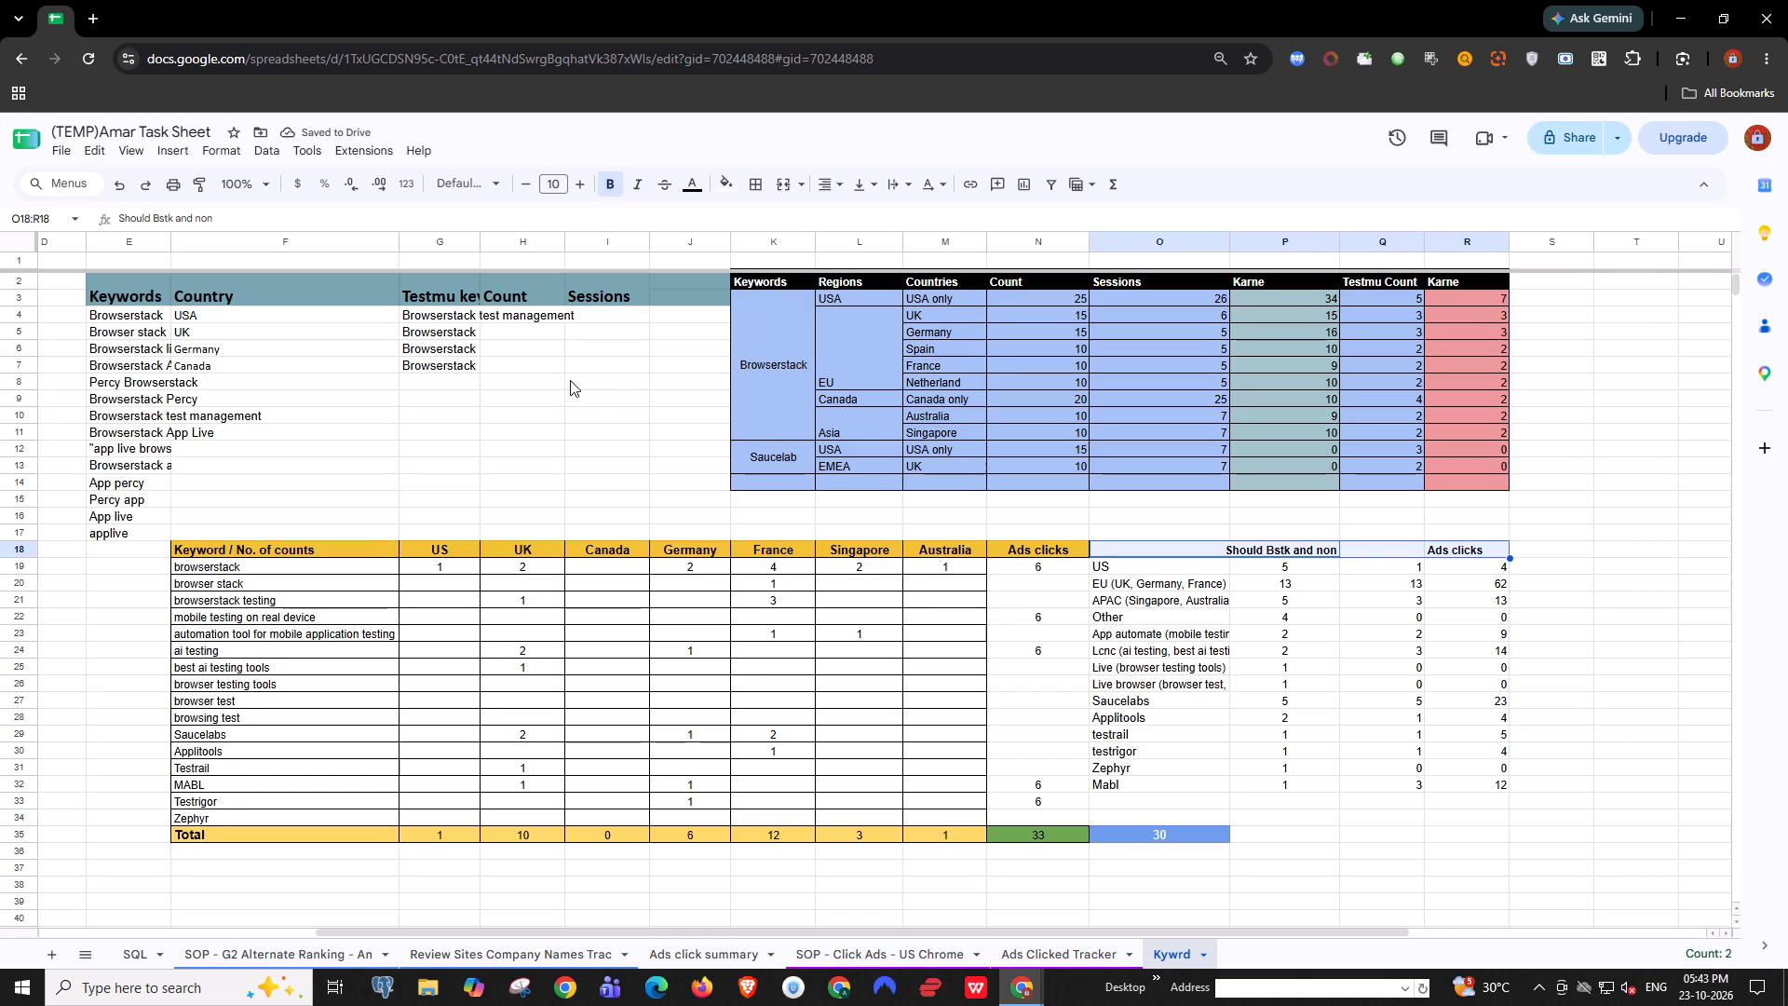
click(719, 188)
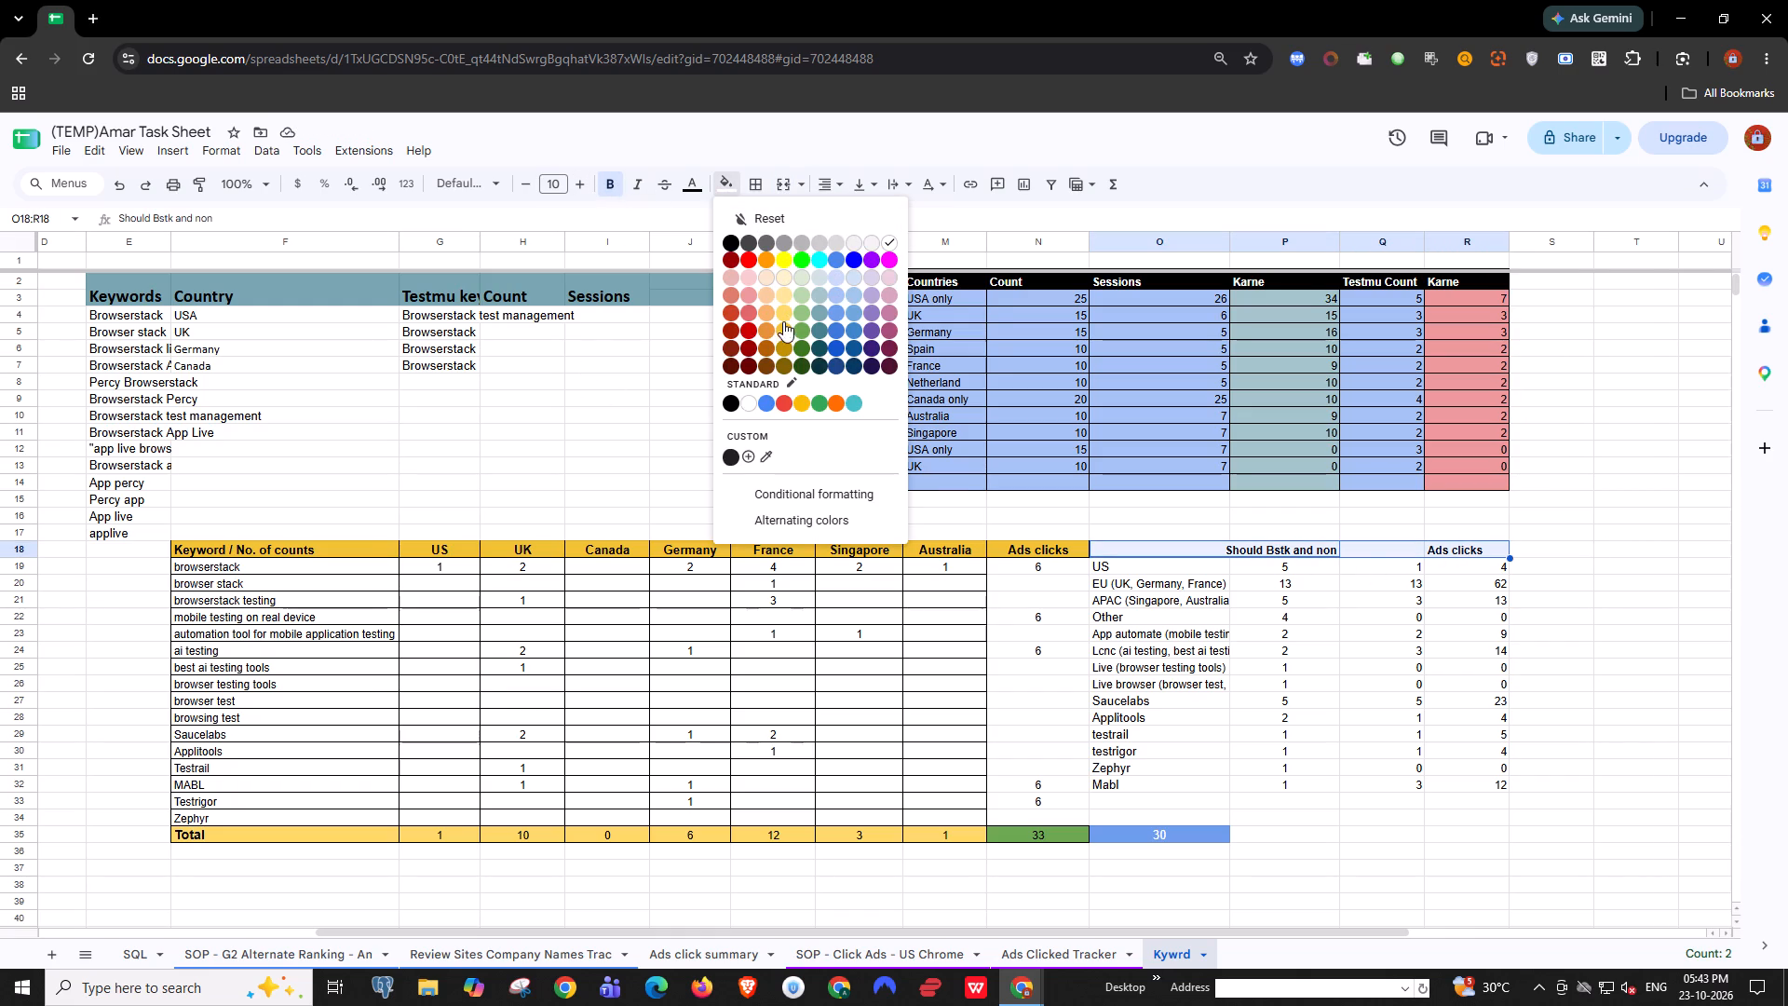
click(784, 328)
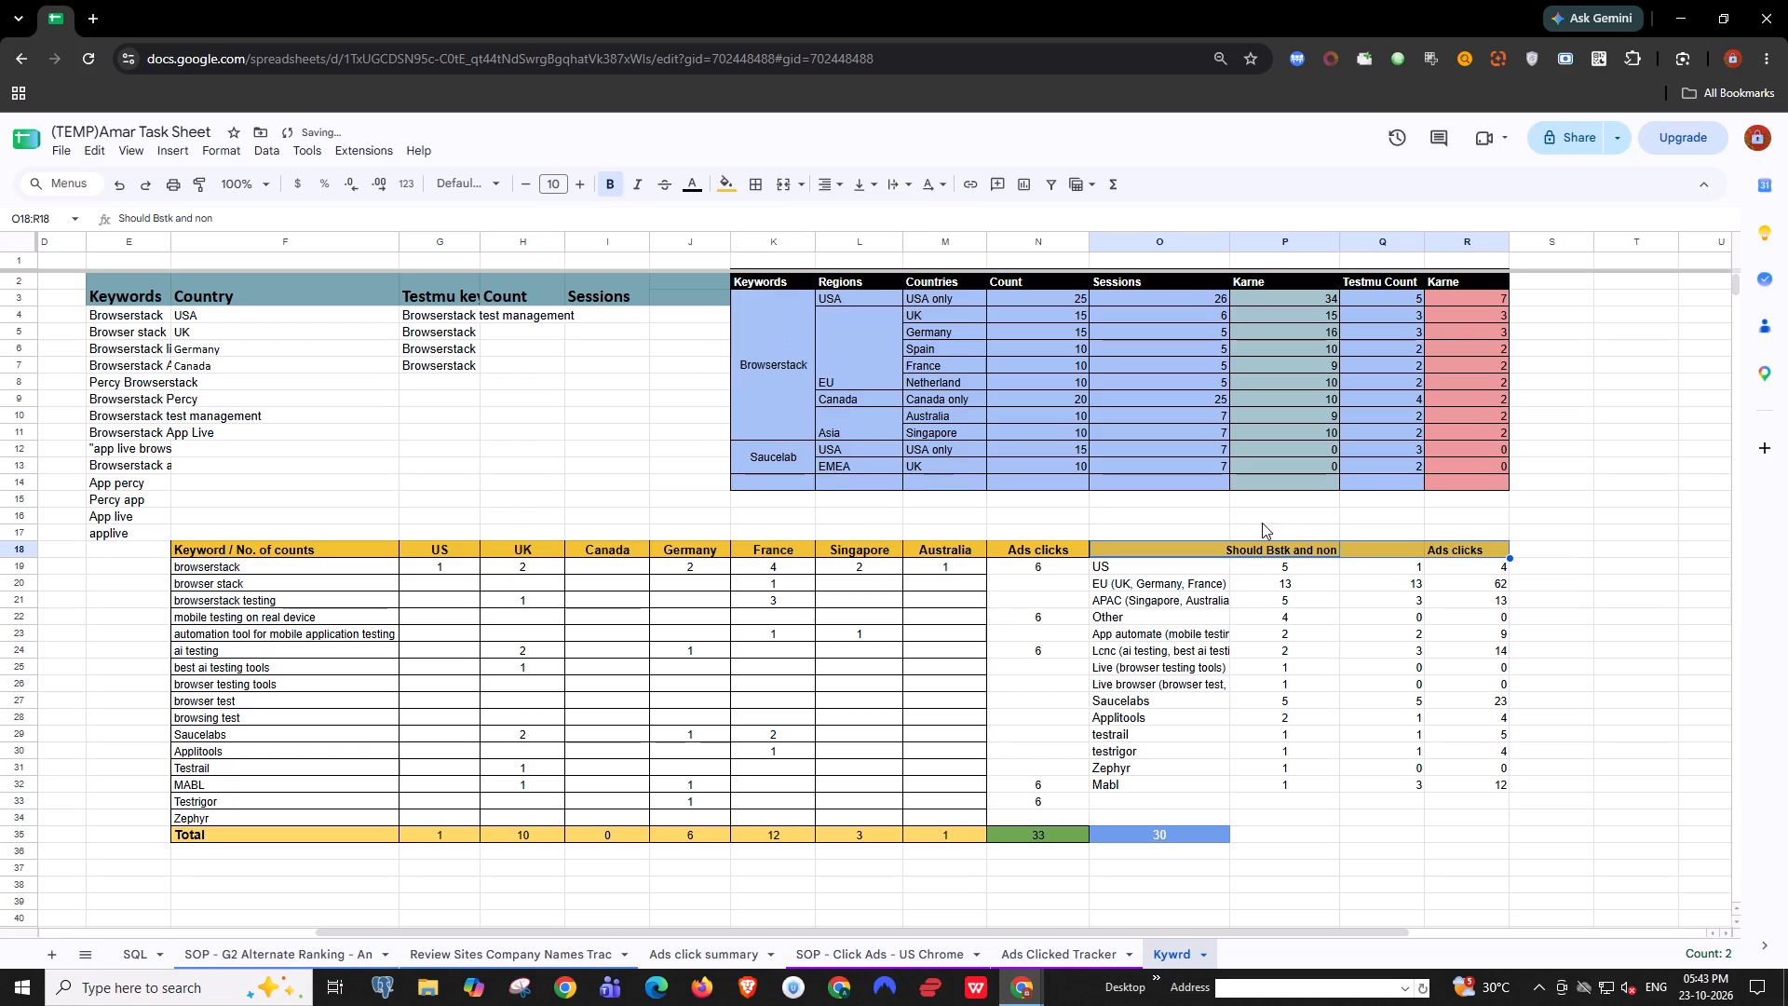
click(1570, 551)
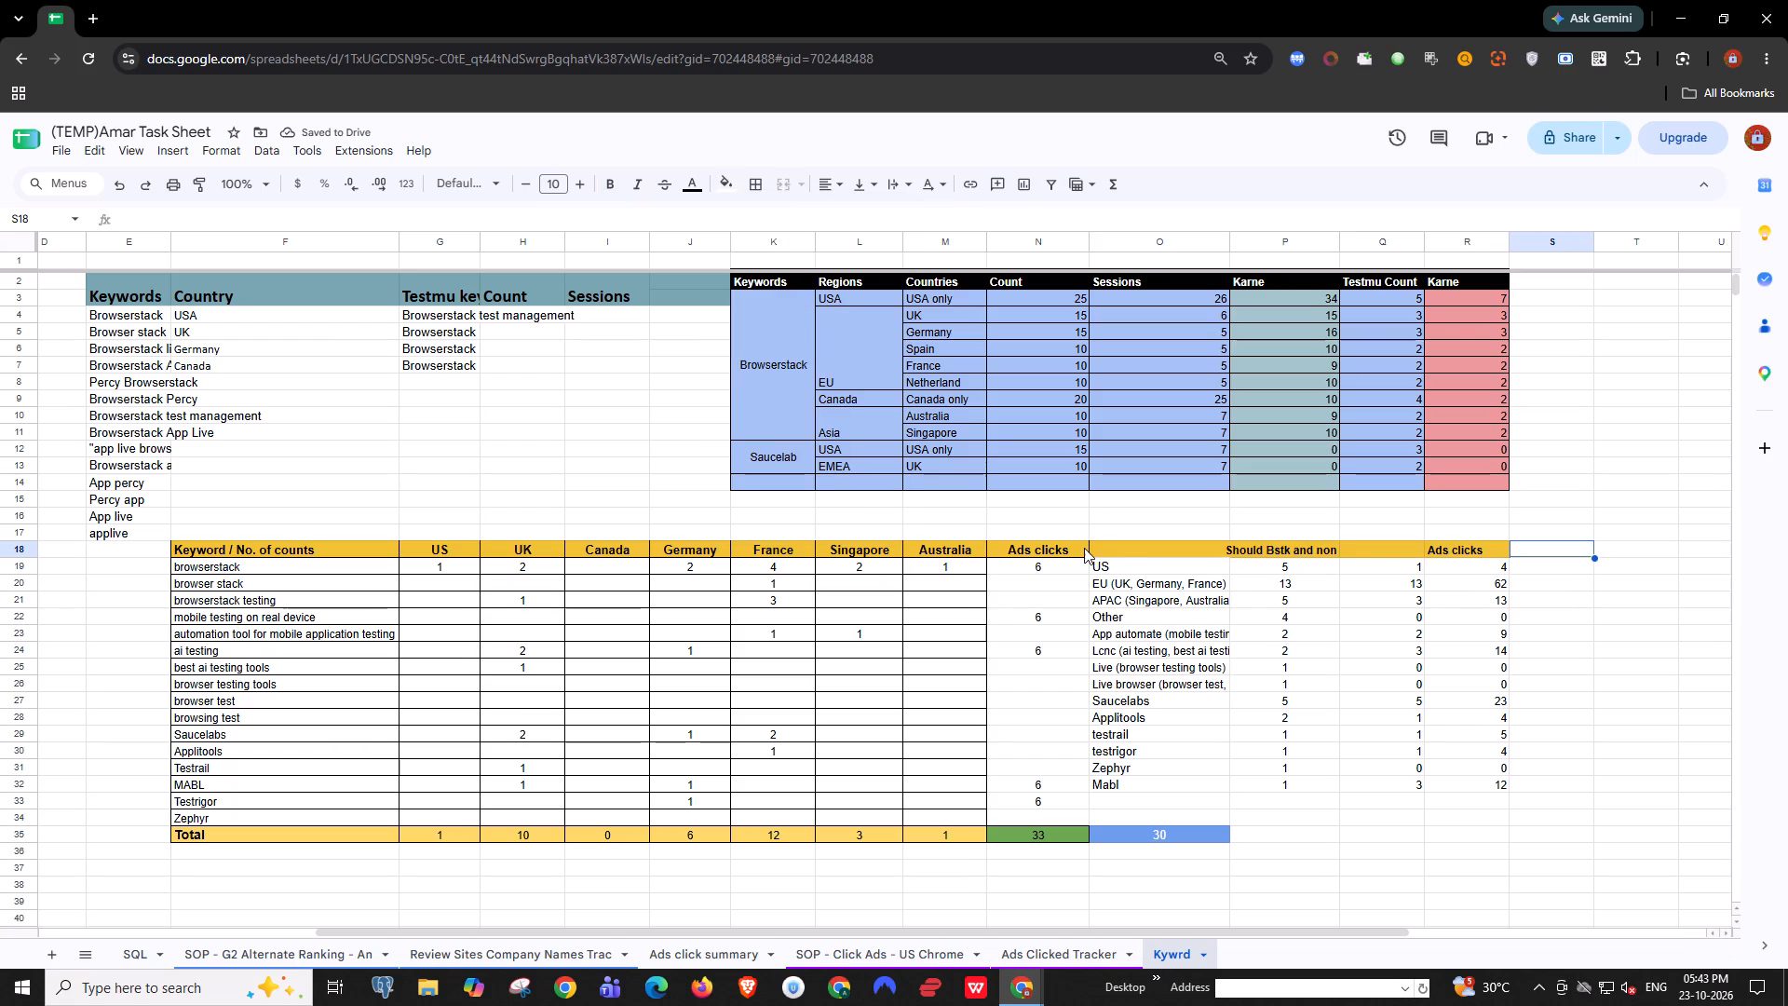
Apply black borders on all sides of the header cells N18:R18.
drag(1084, 548, 1476, 549)
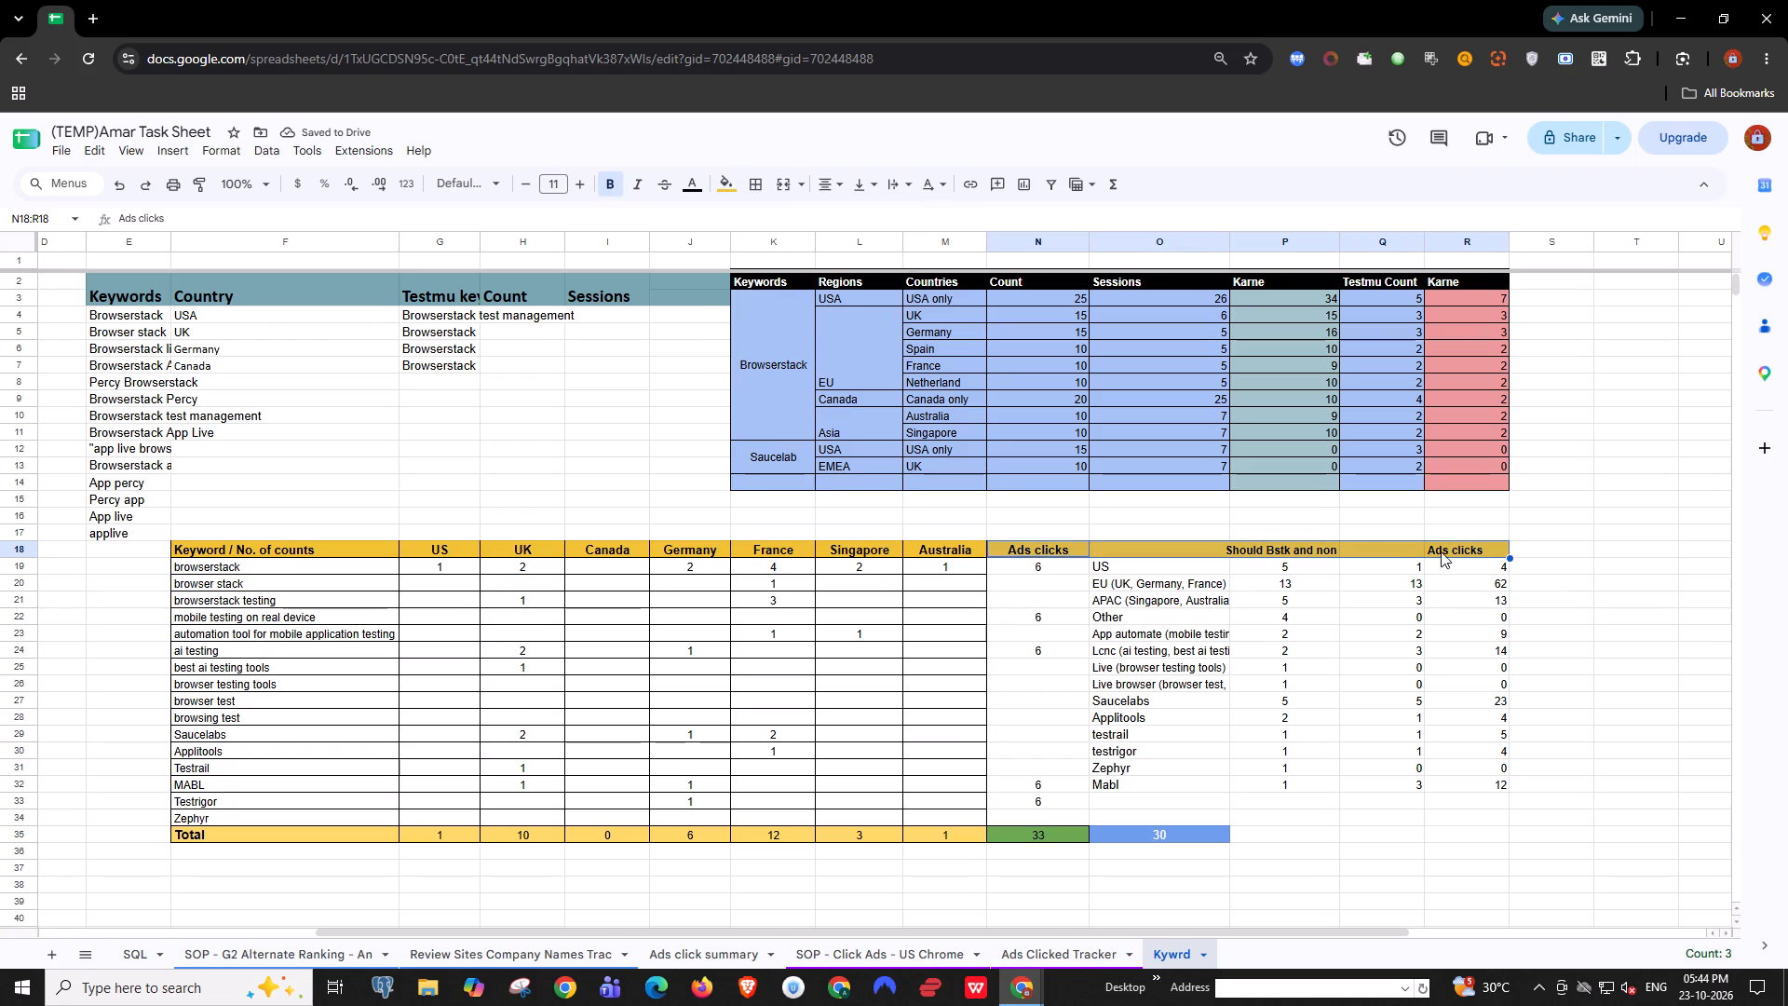
click(756, 186)
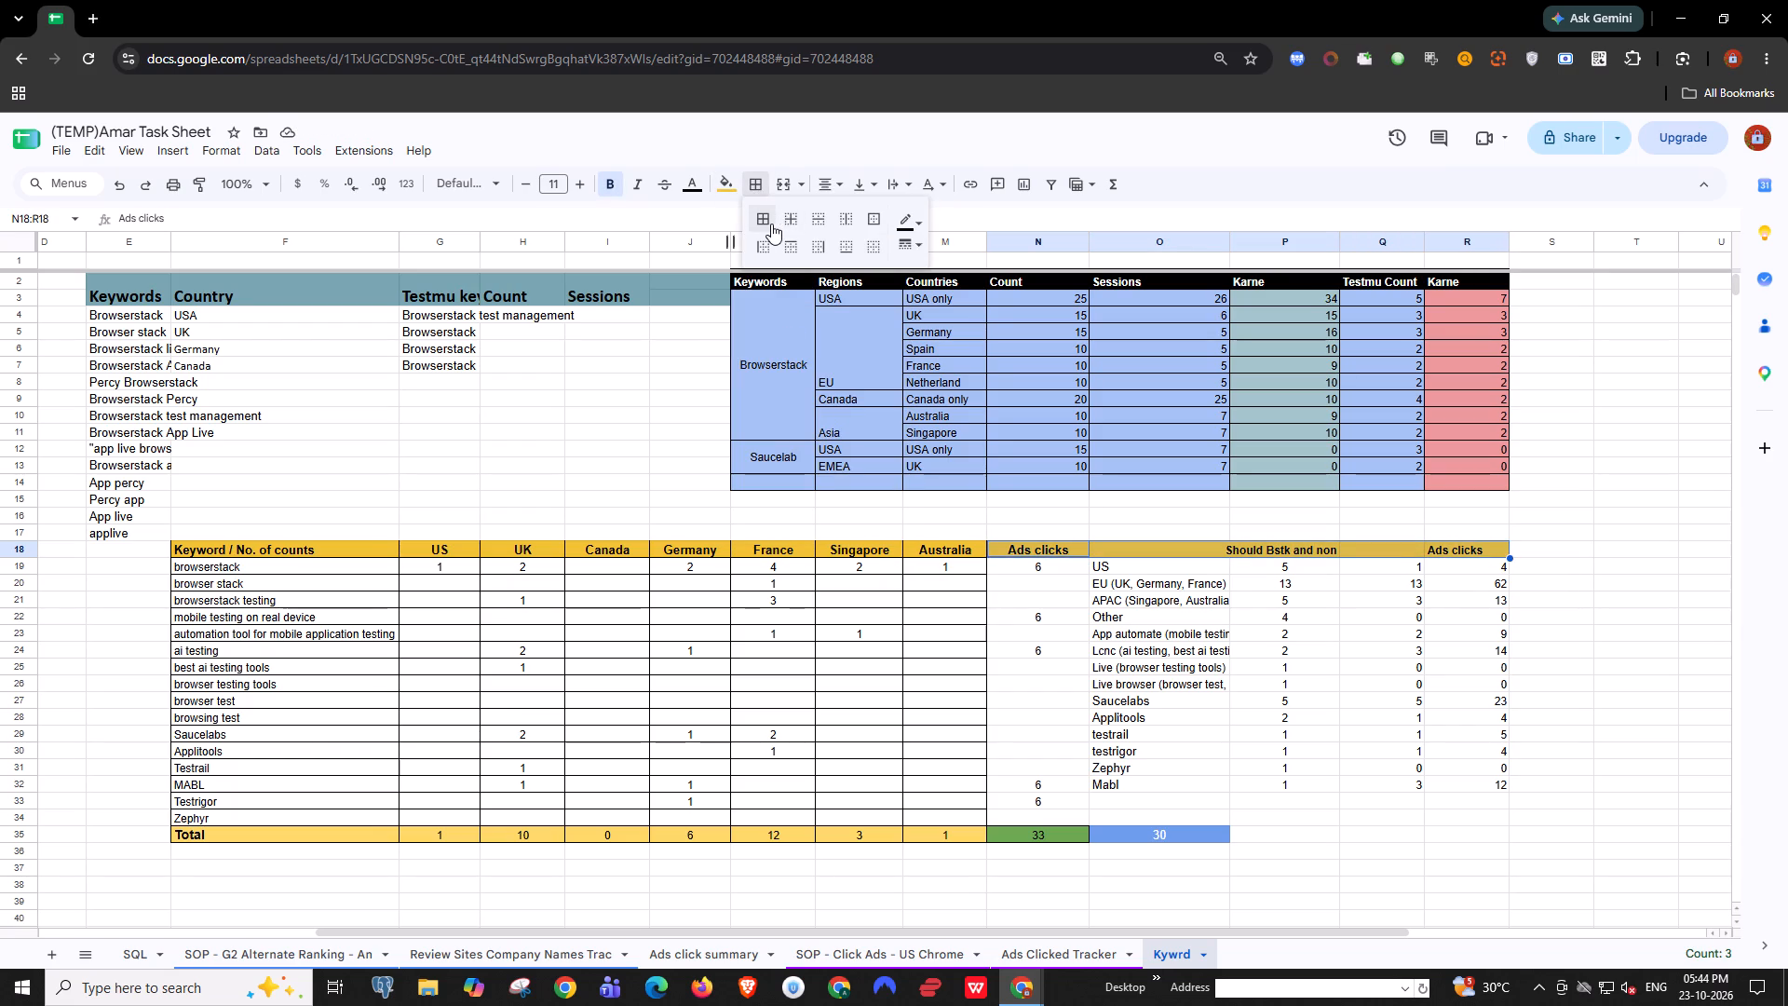
click(771, 224)
click(907, 230)
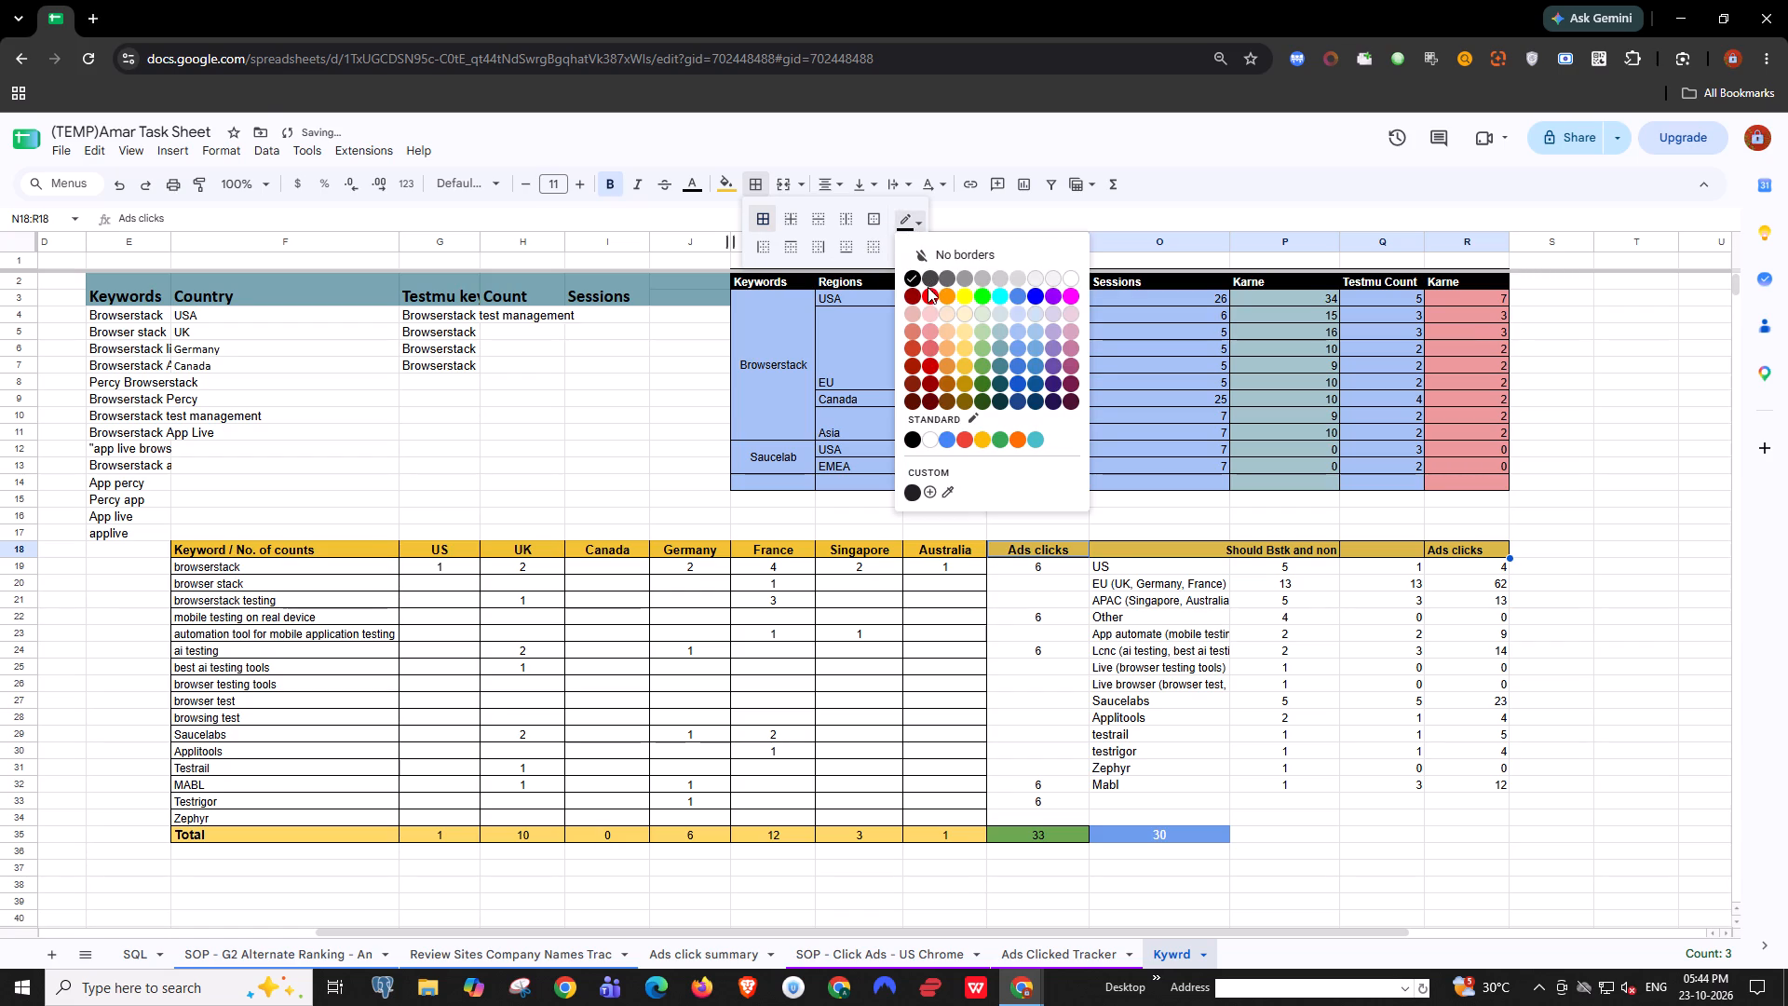
click(914, 276)
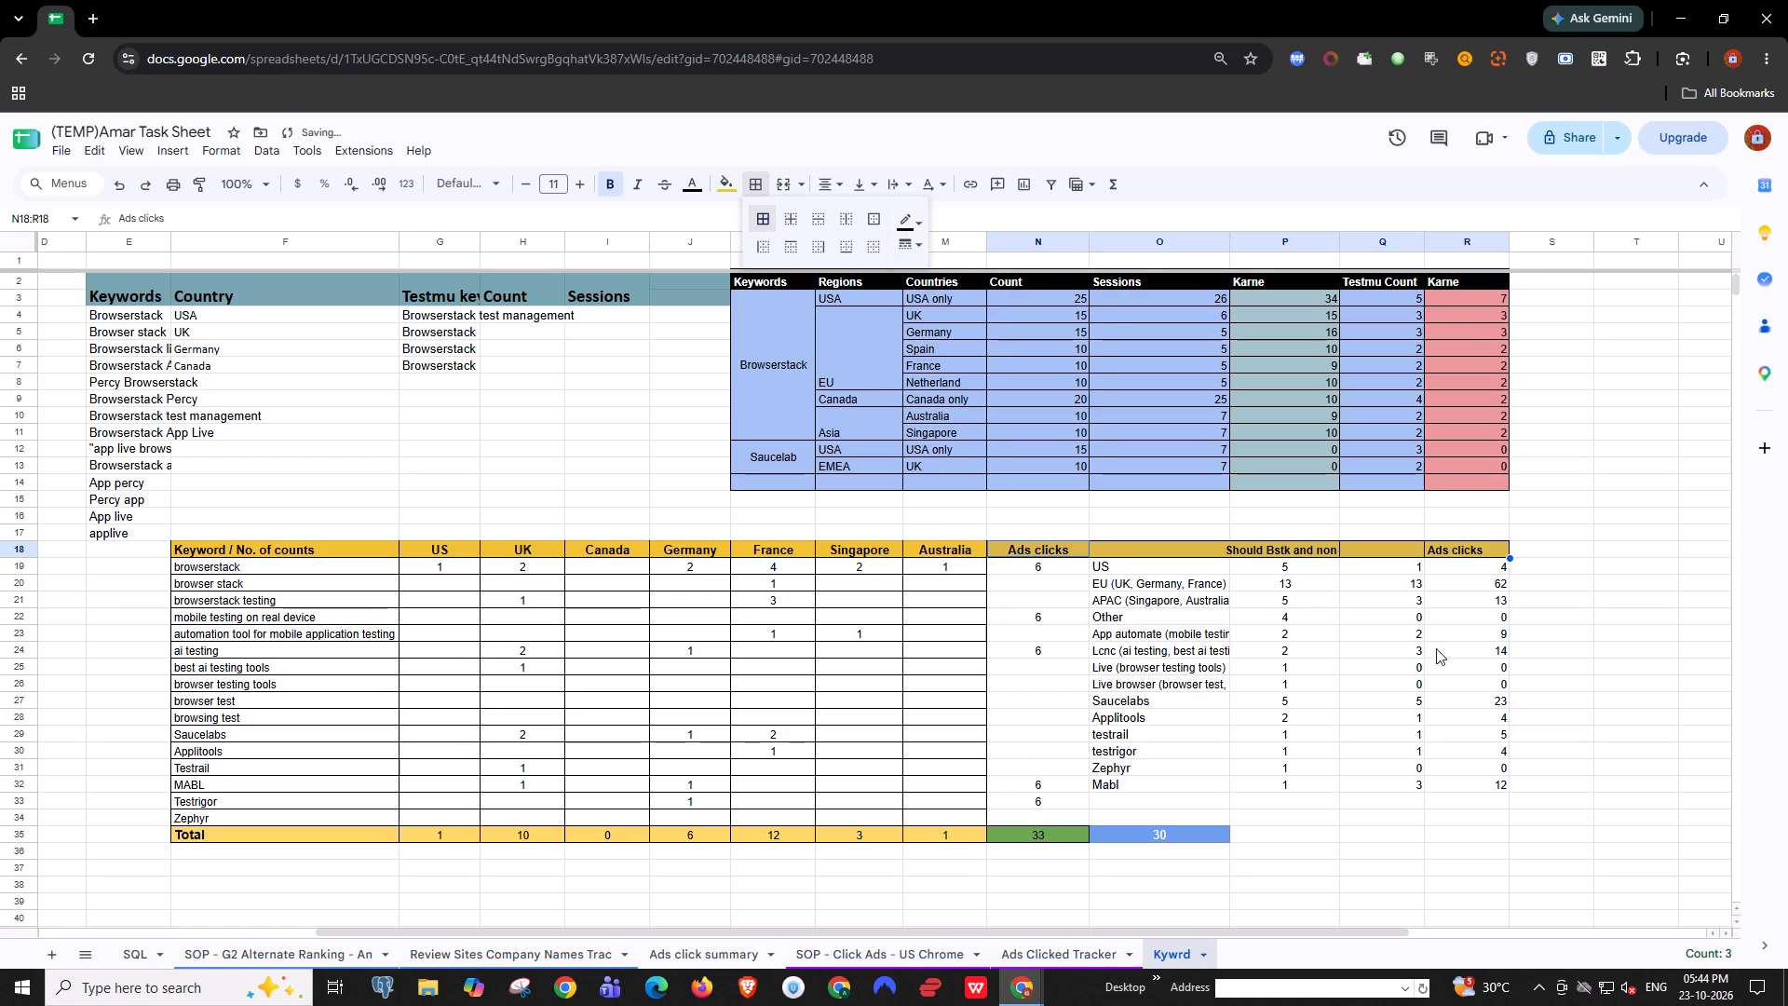
click(1539, 577)
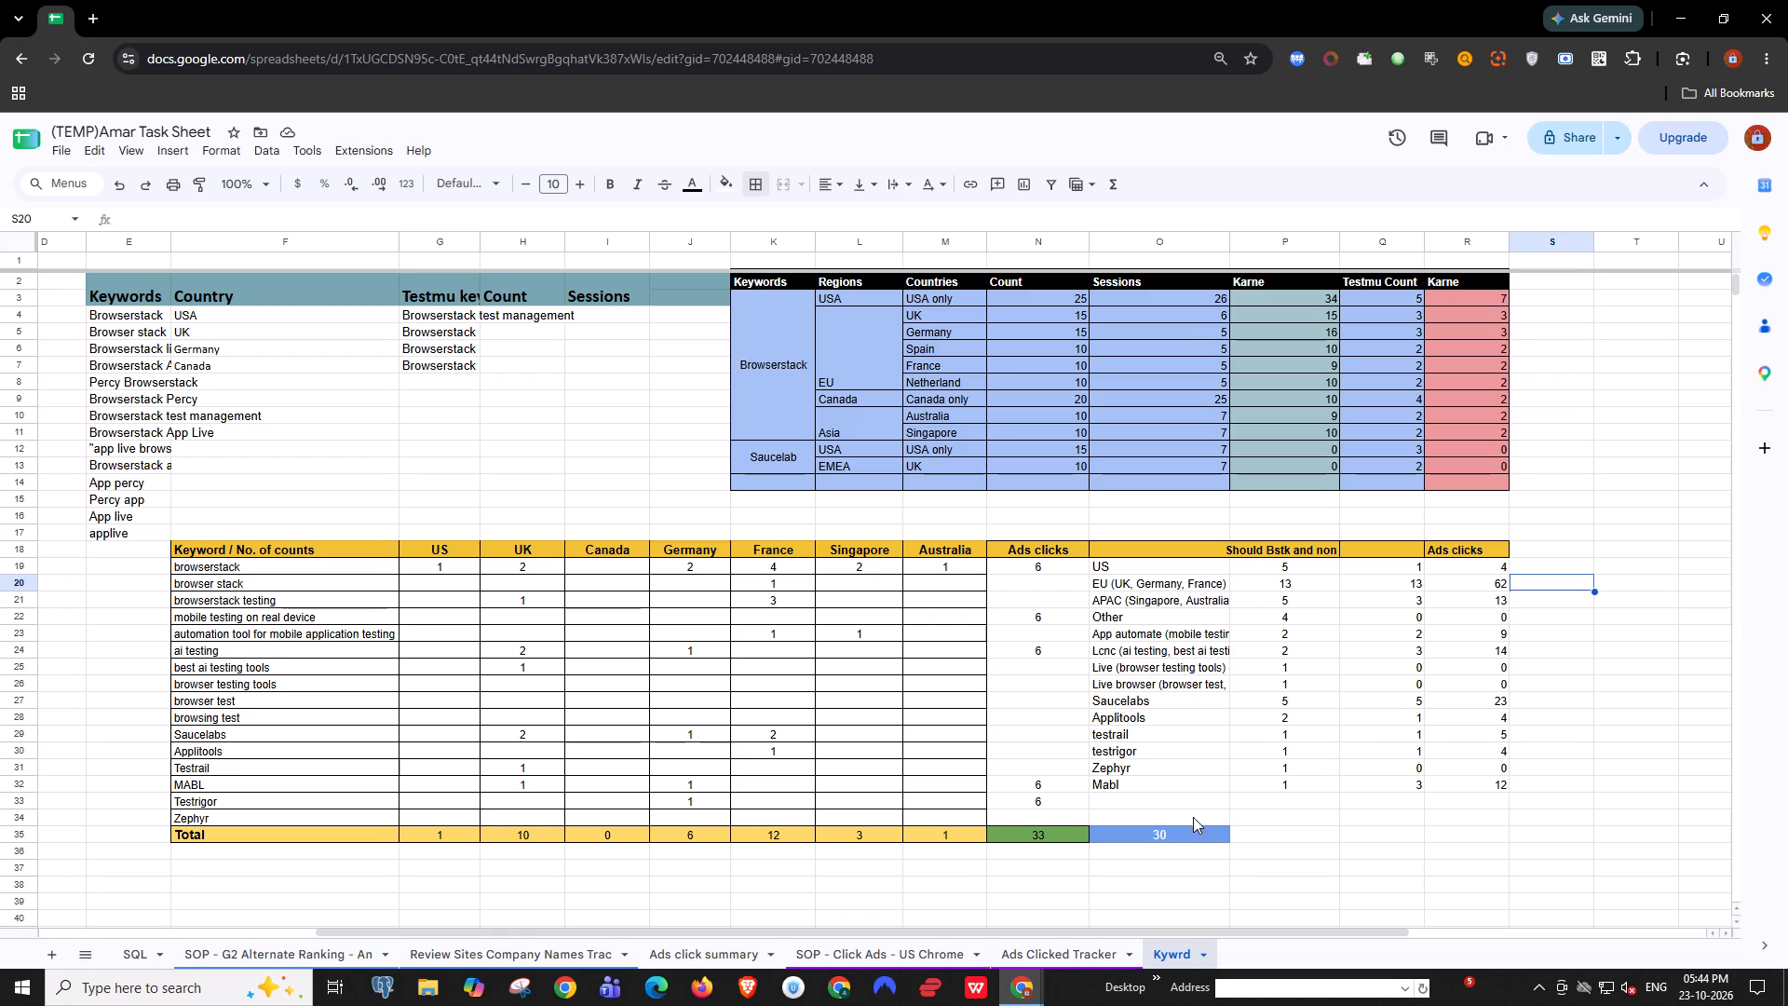
Apply all borders to the Total row cells N35:R35.
drag(1041, 828, 1484, 834)
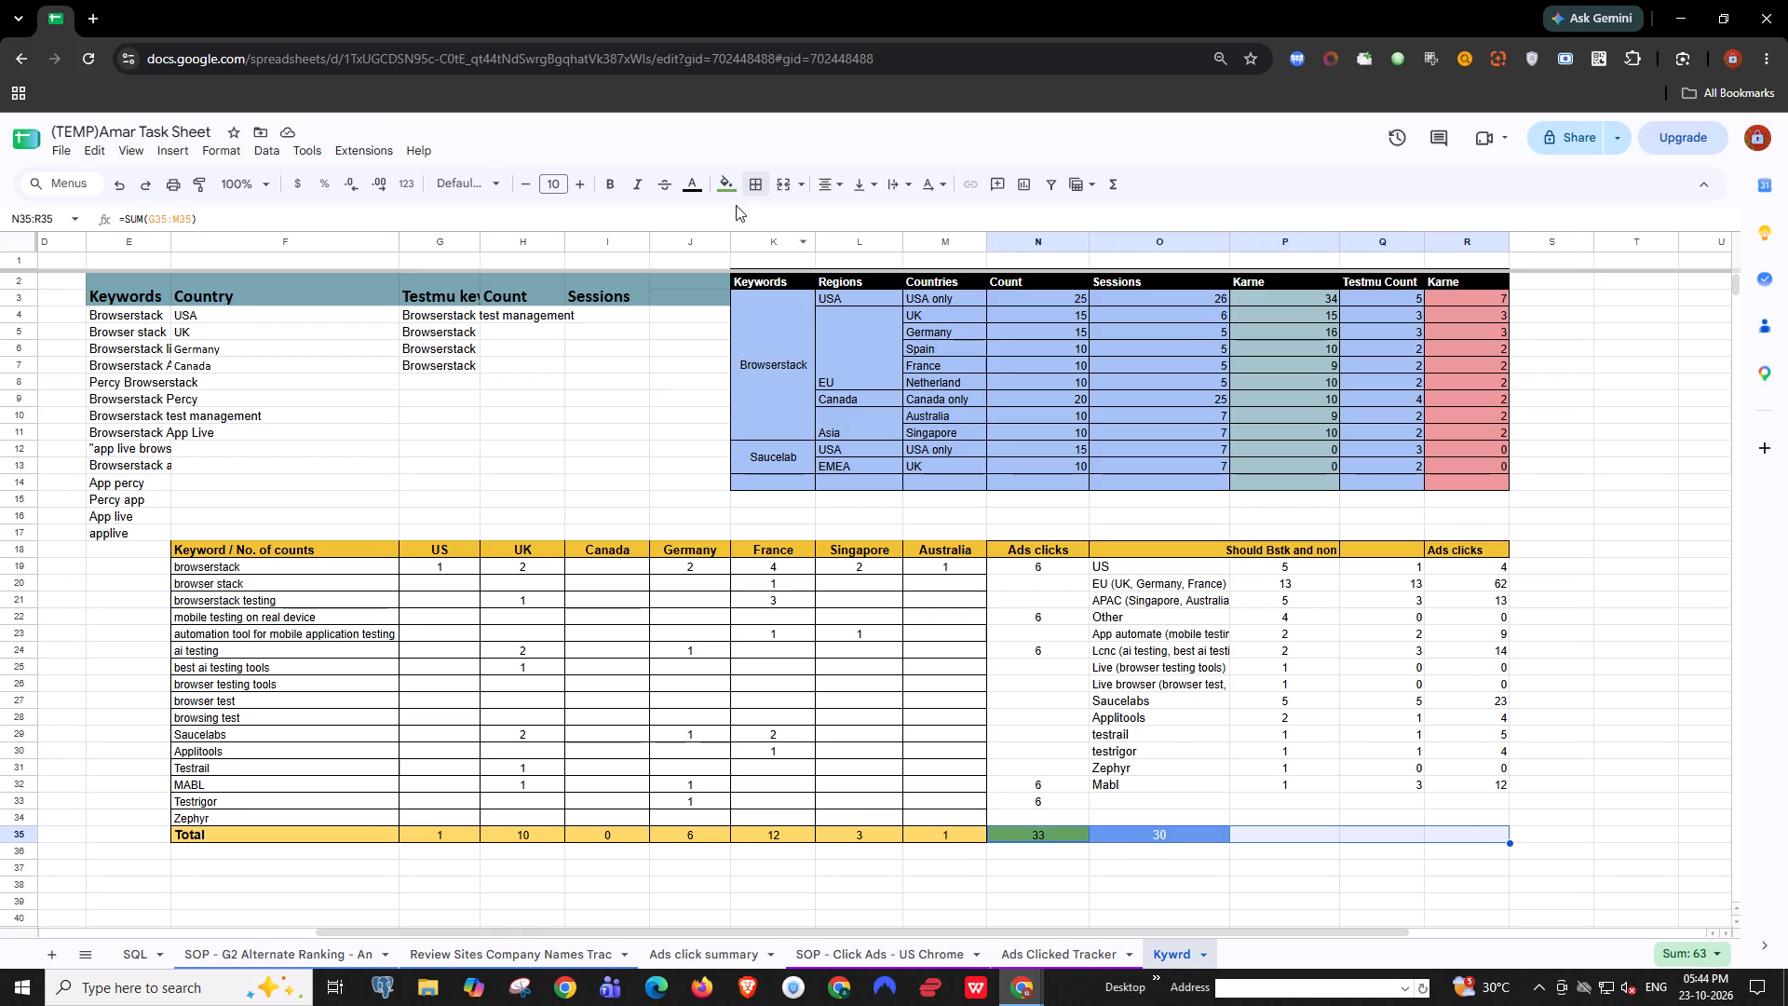
click(751, 187)
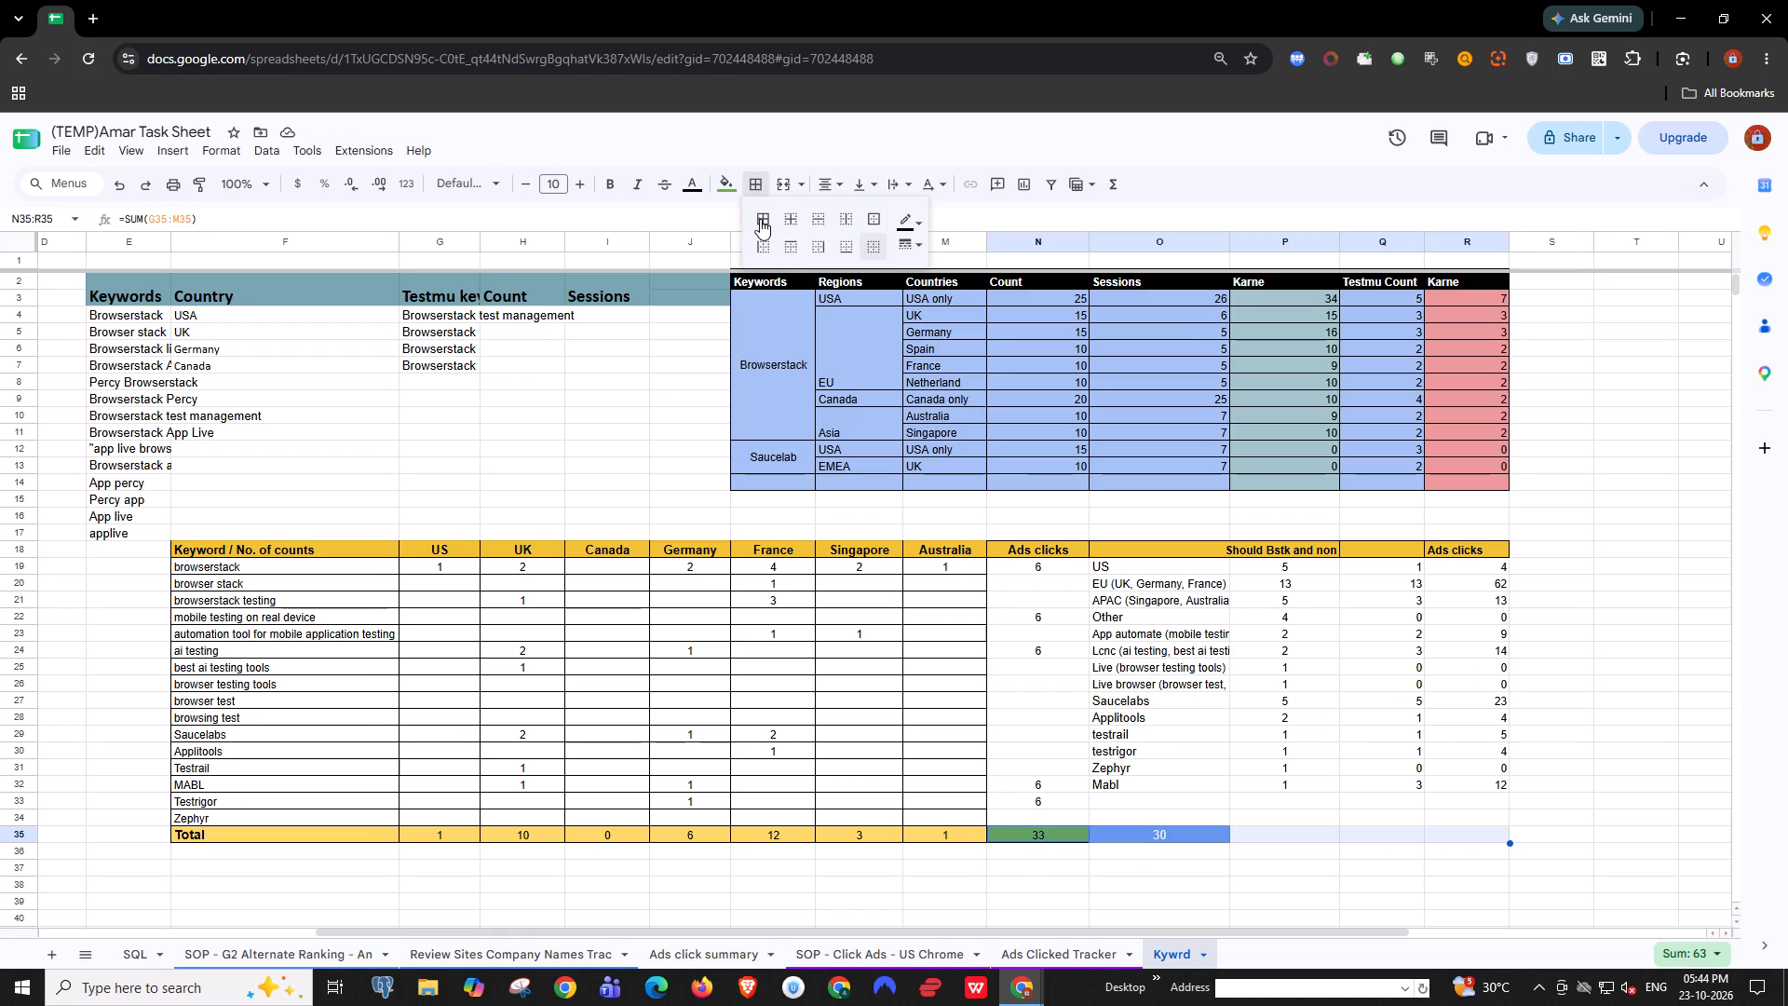
click(760, 219)
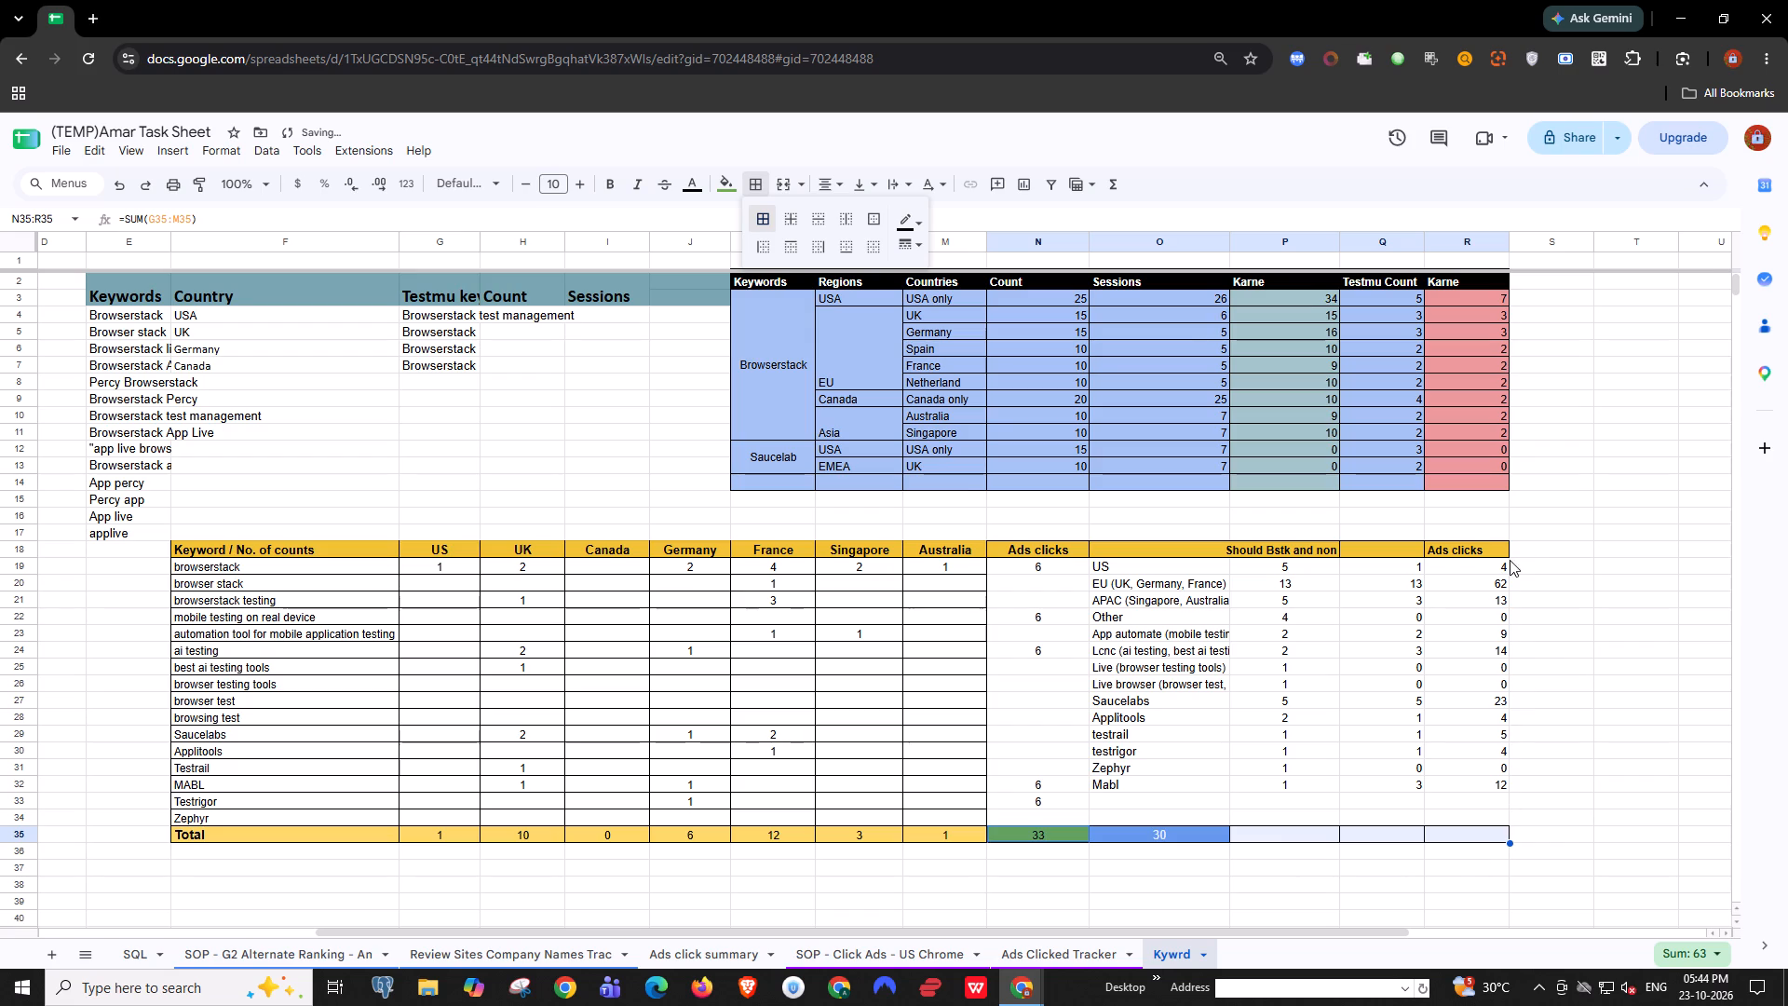
Add a right border to the Ads clicks column cells R19:R34.
drag(1490, 565, 1497, 810)
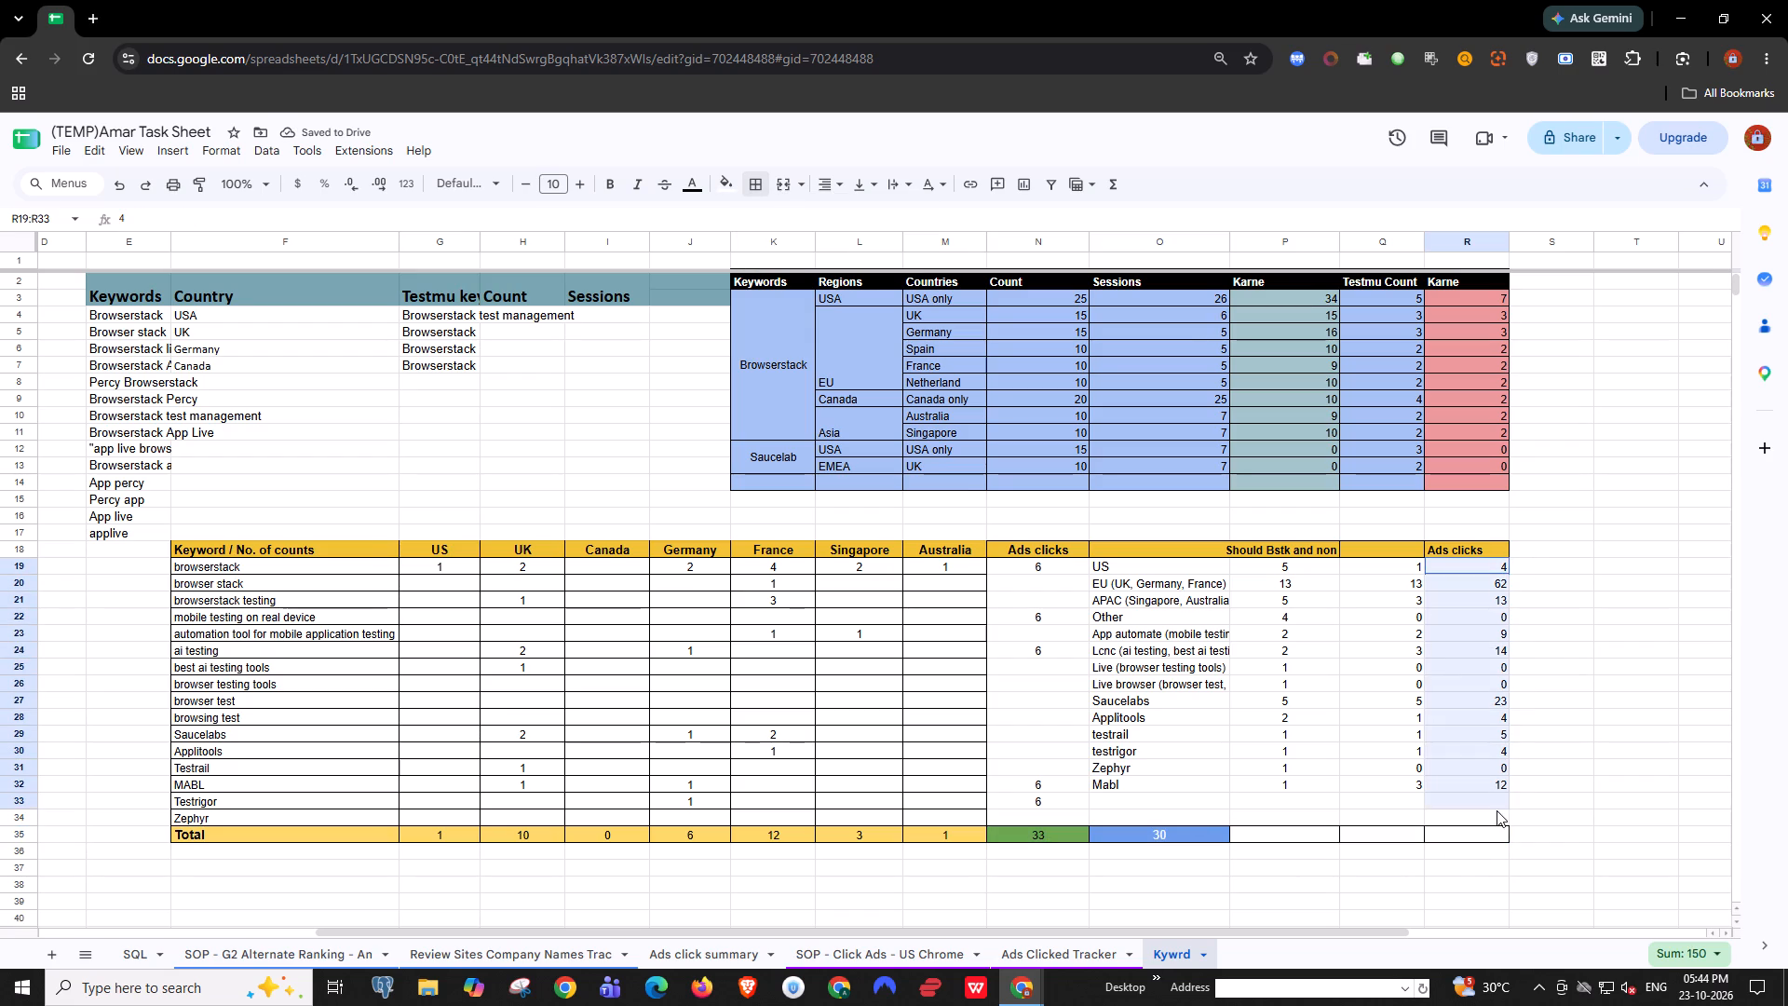
drag(1497, 810, 1497, 815)
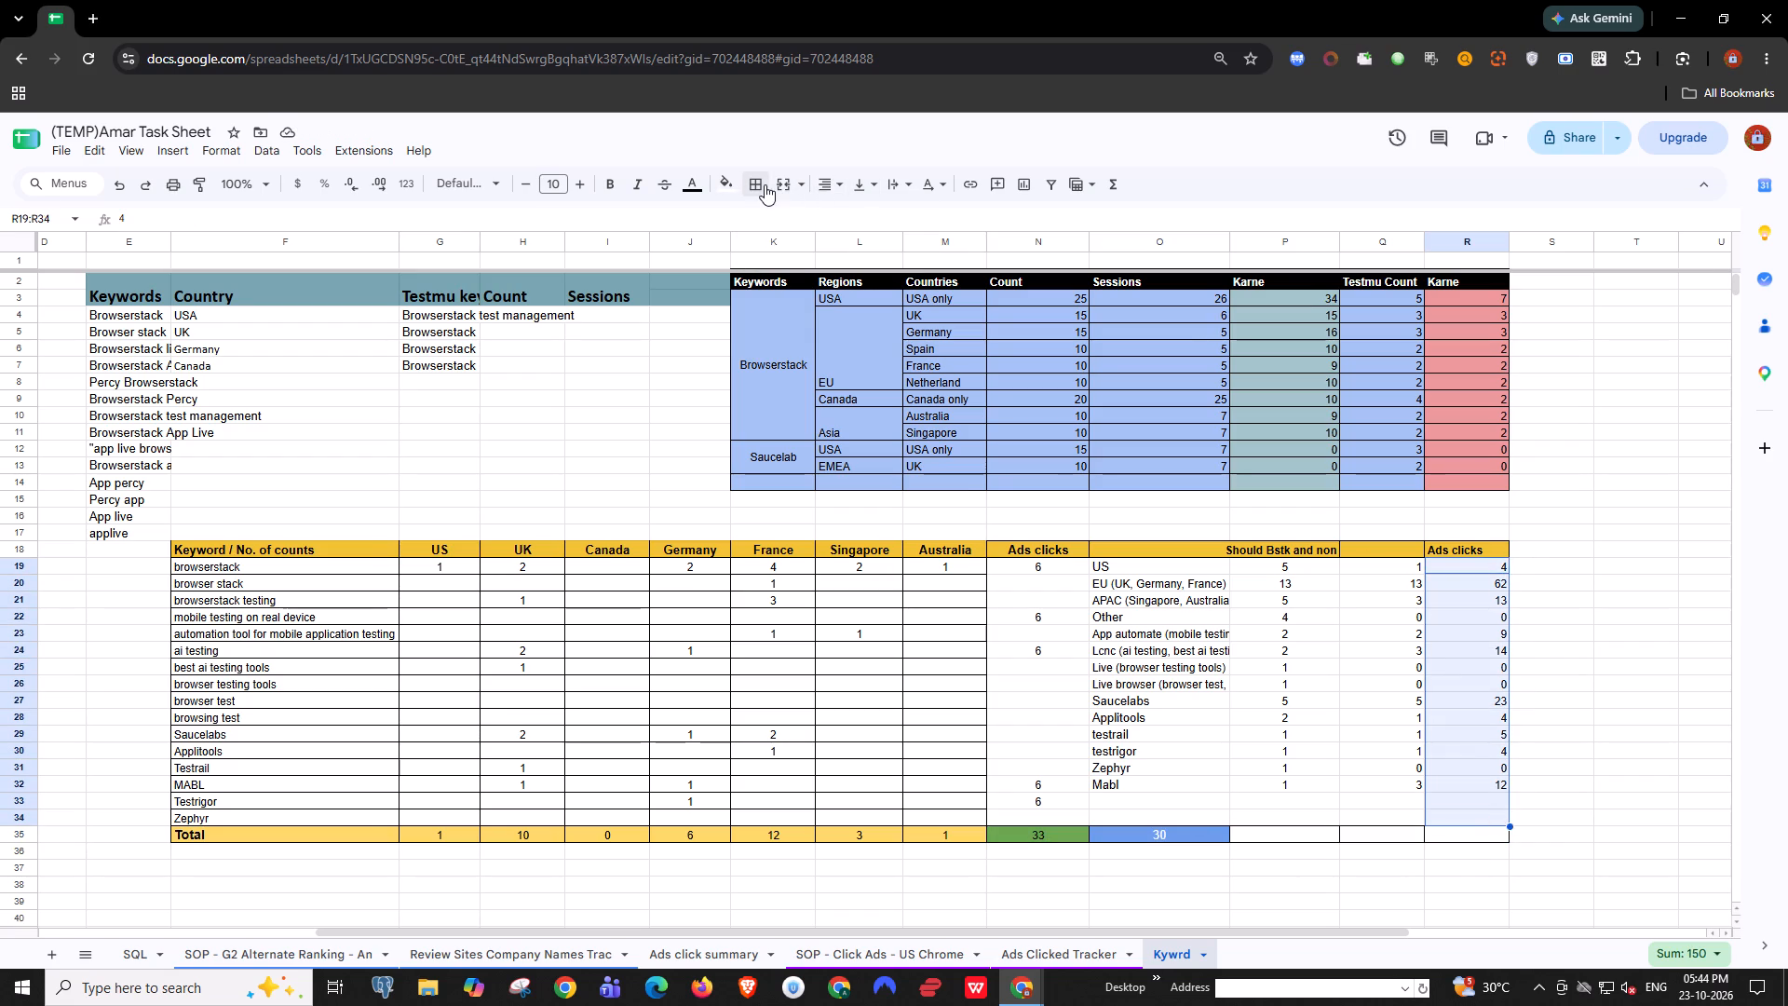
click(765, 184)
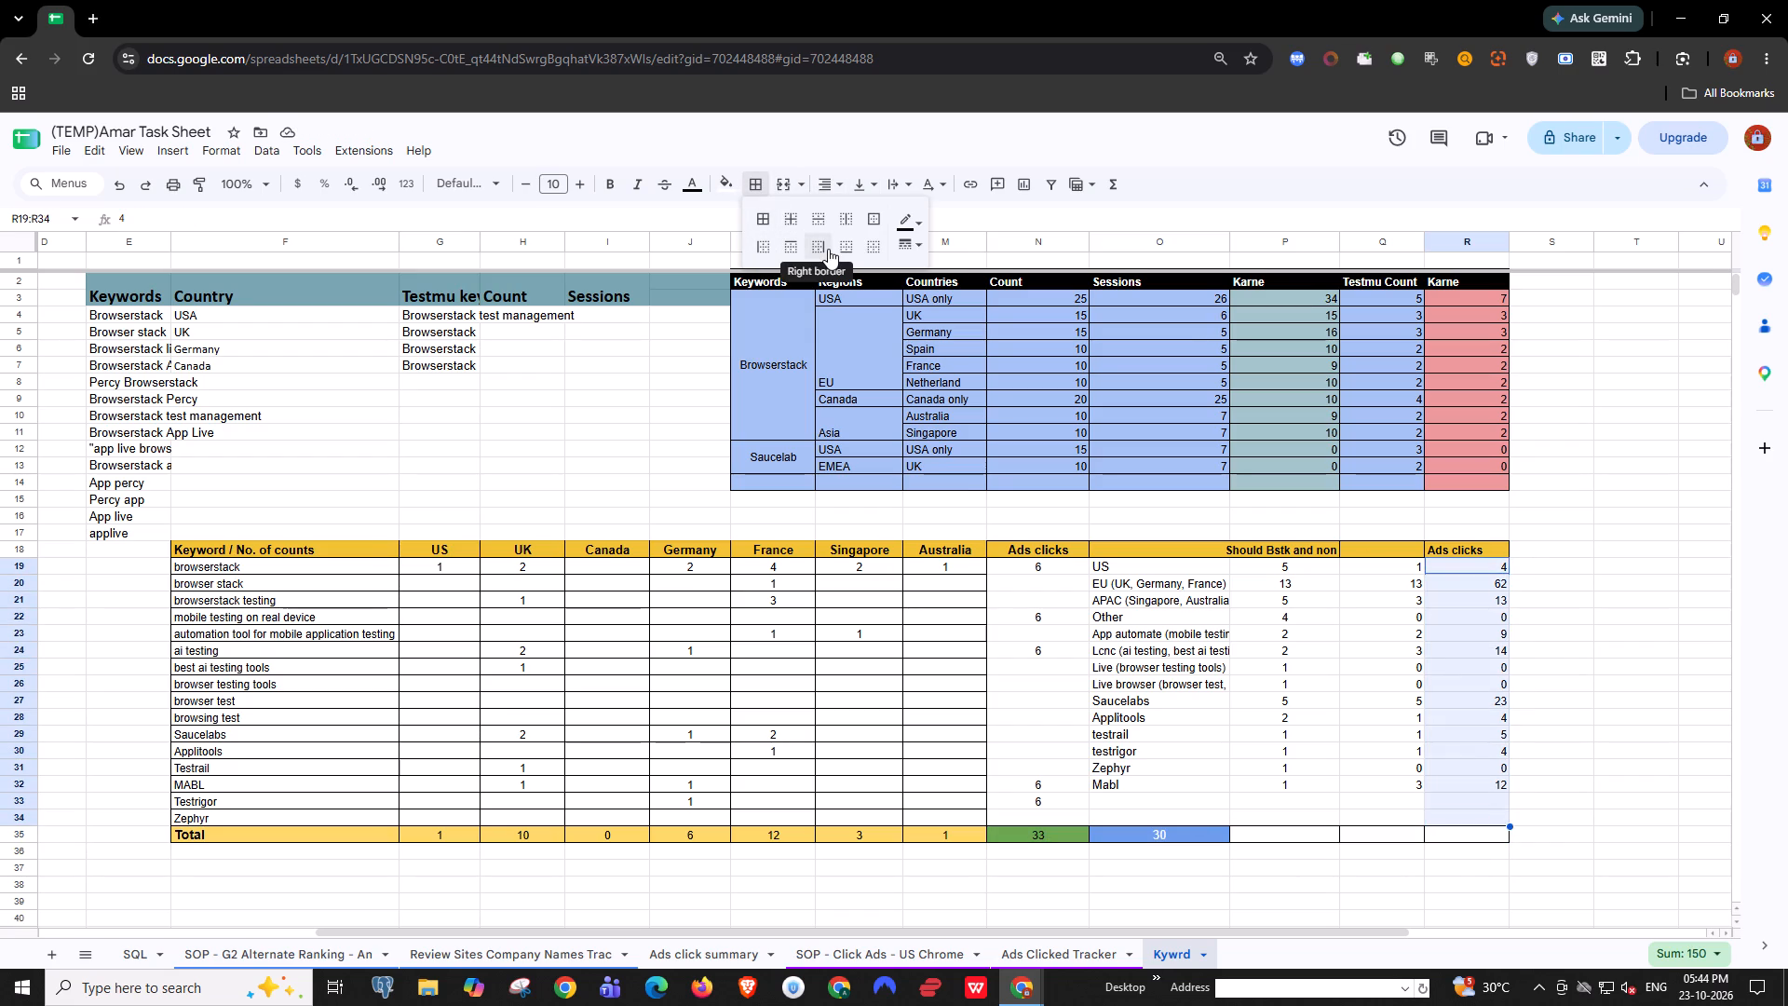
click(820, 245)
click(1607, 778)
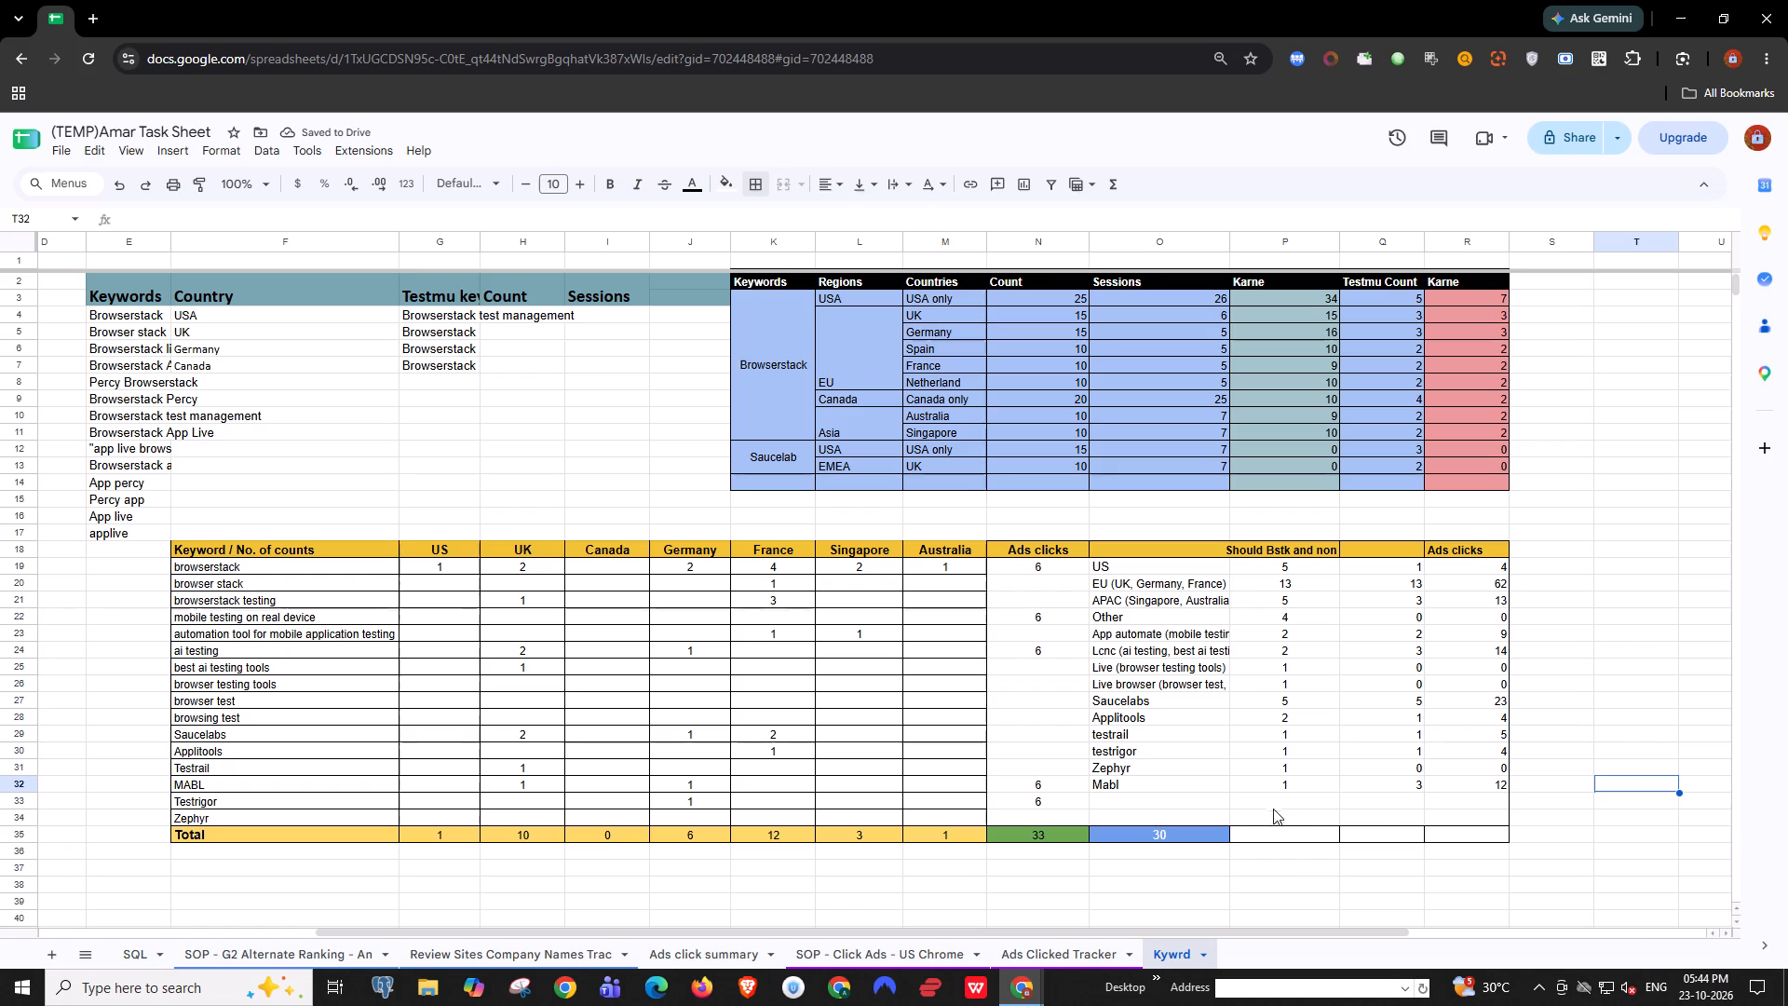
Total the Should Bstk and non column in cell P35 of the Total row with =sum(P19:P32).
double_click(1270, 835)
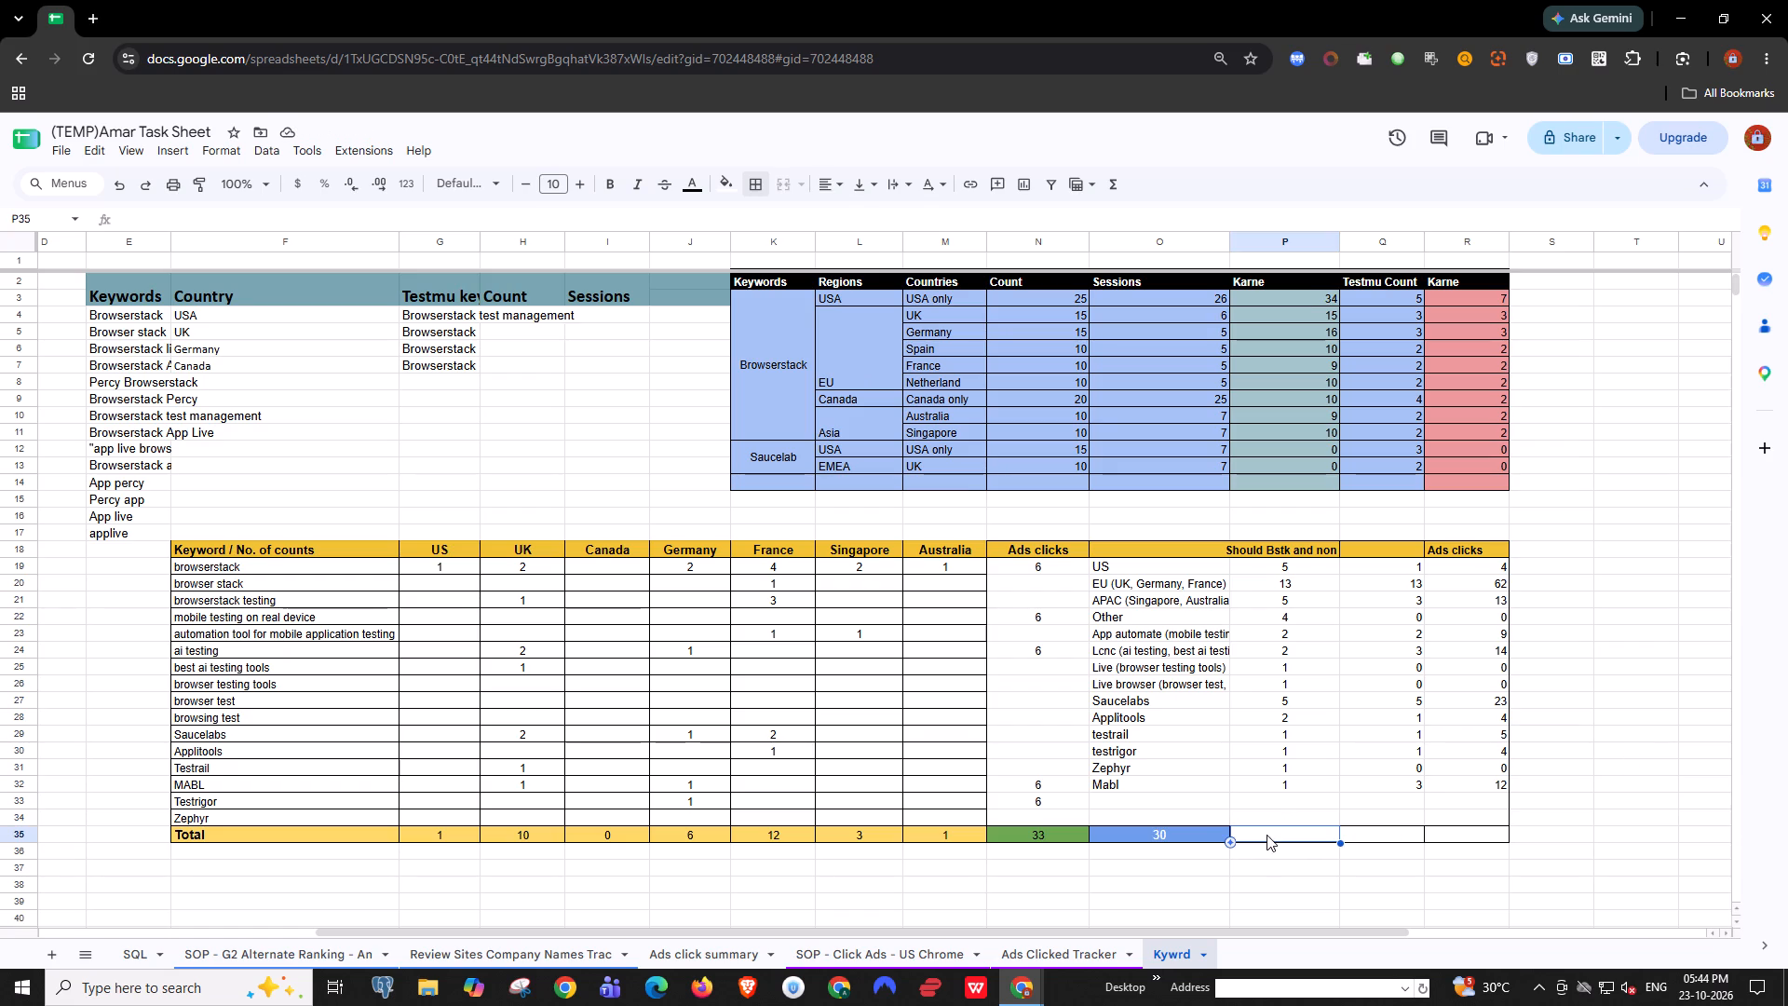
key(equal)
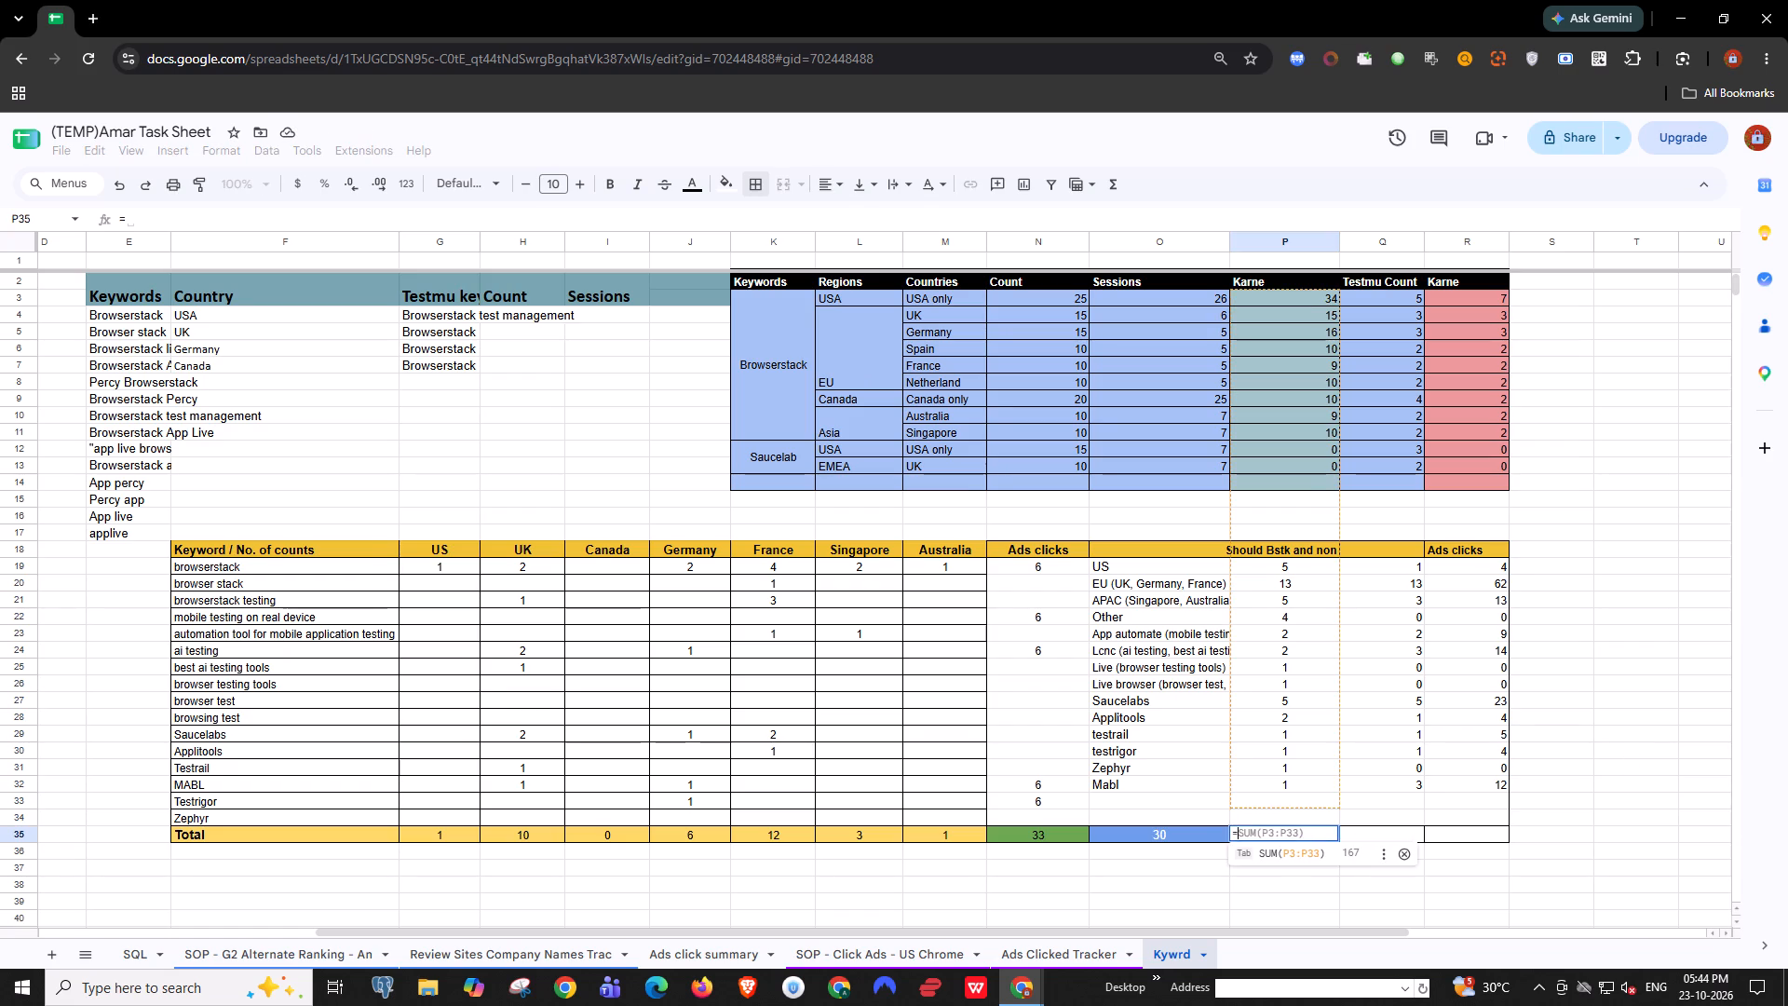
text(sum)
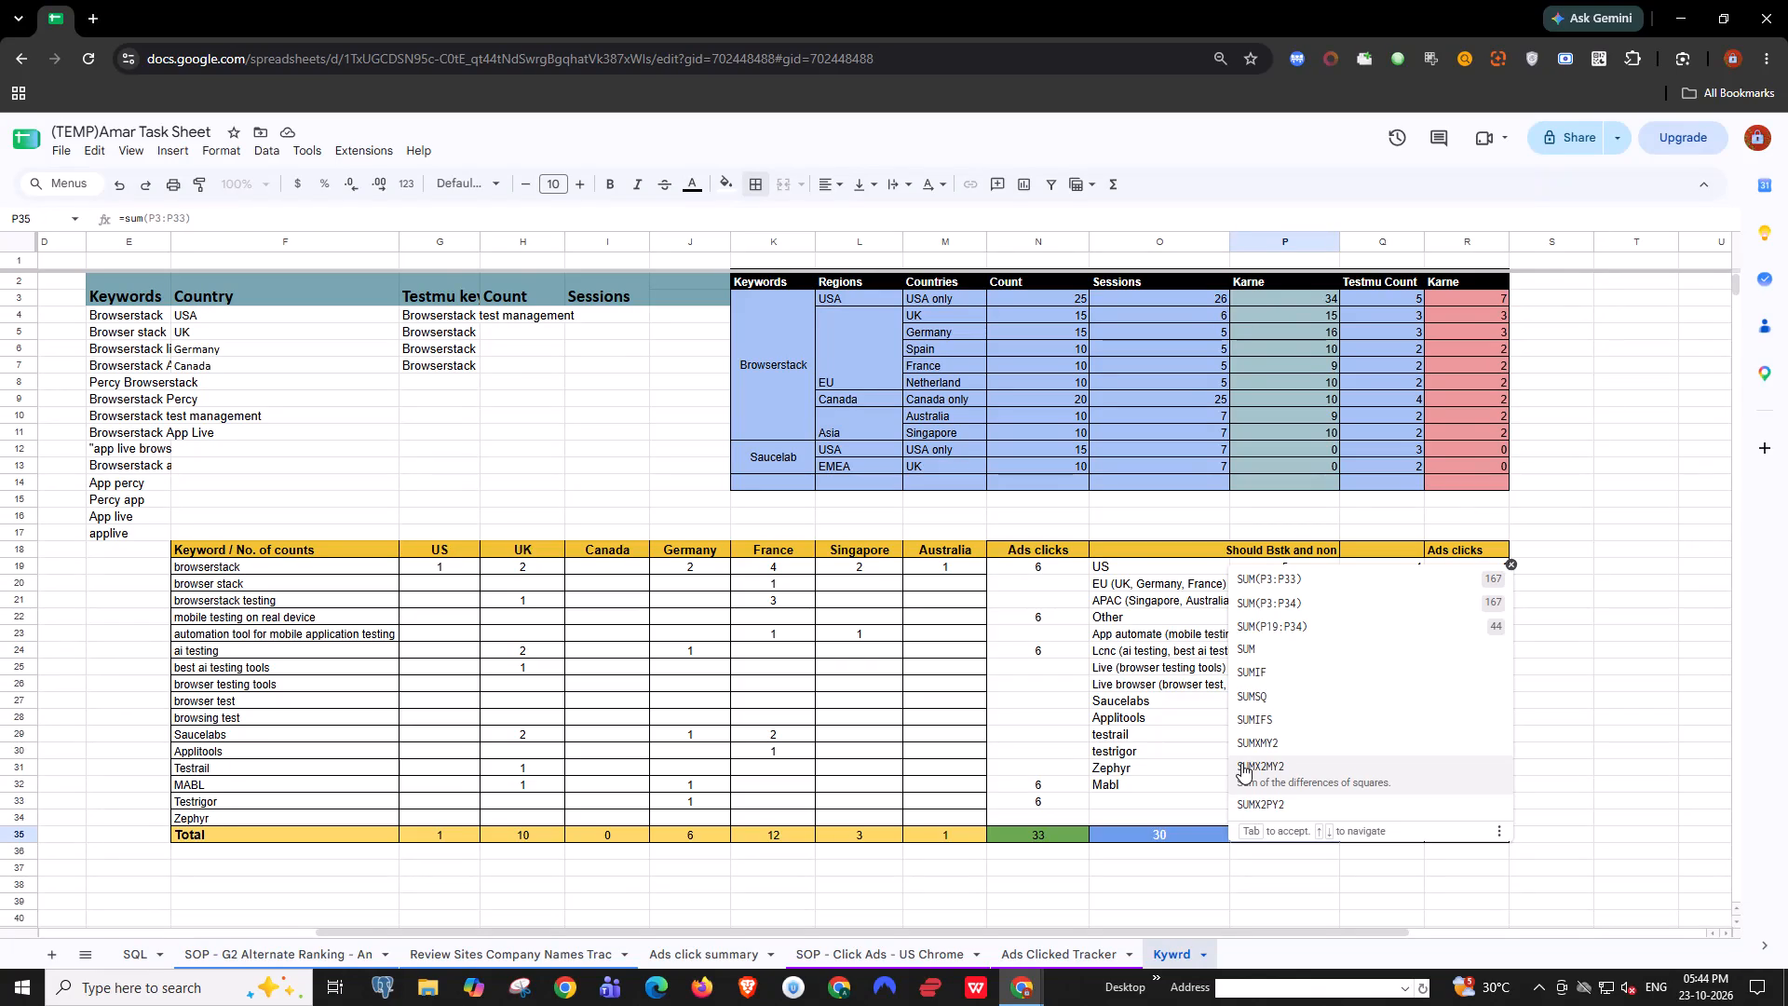
click(1293, 883)
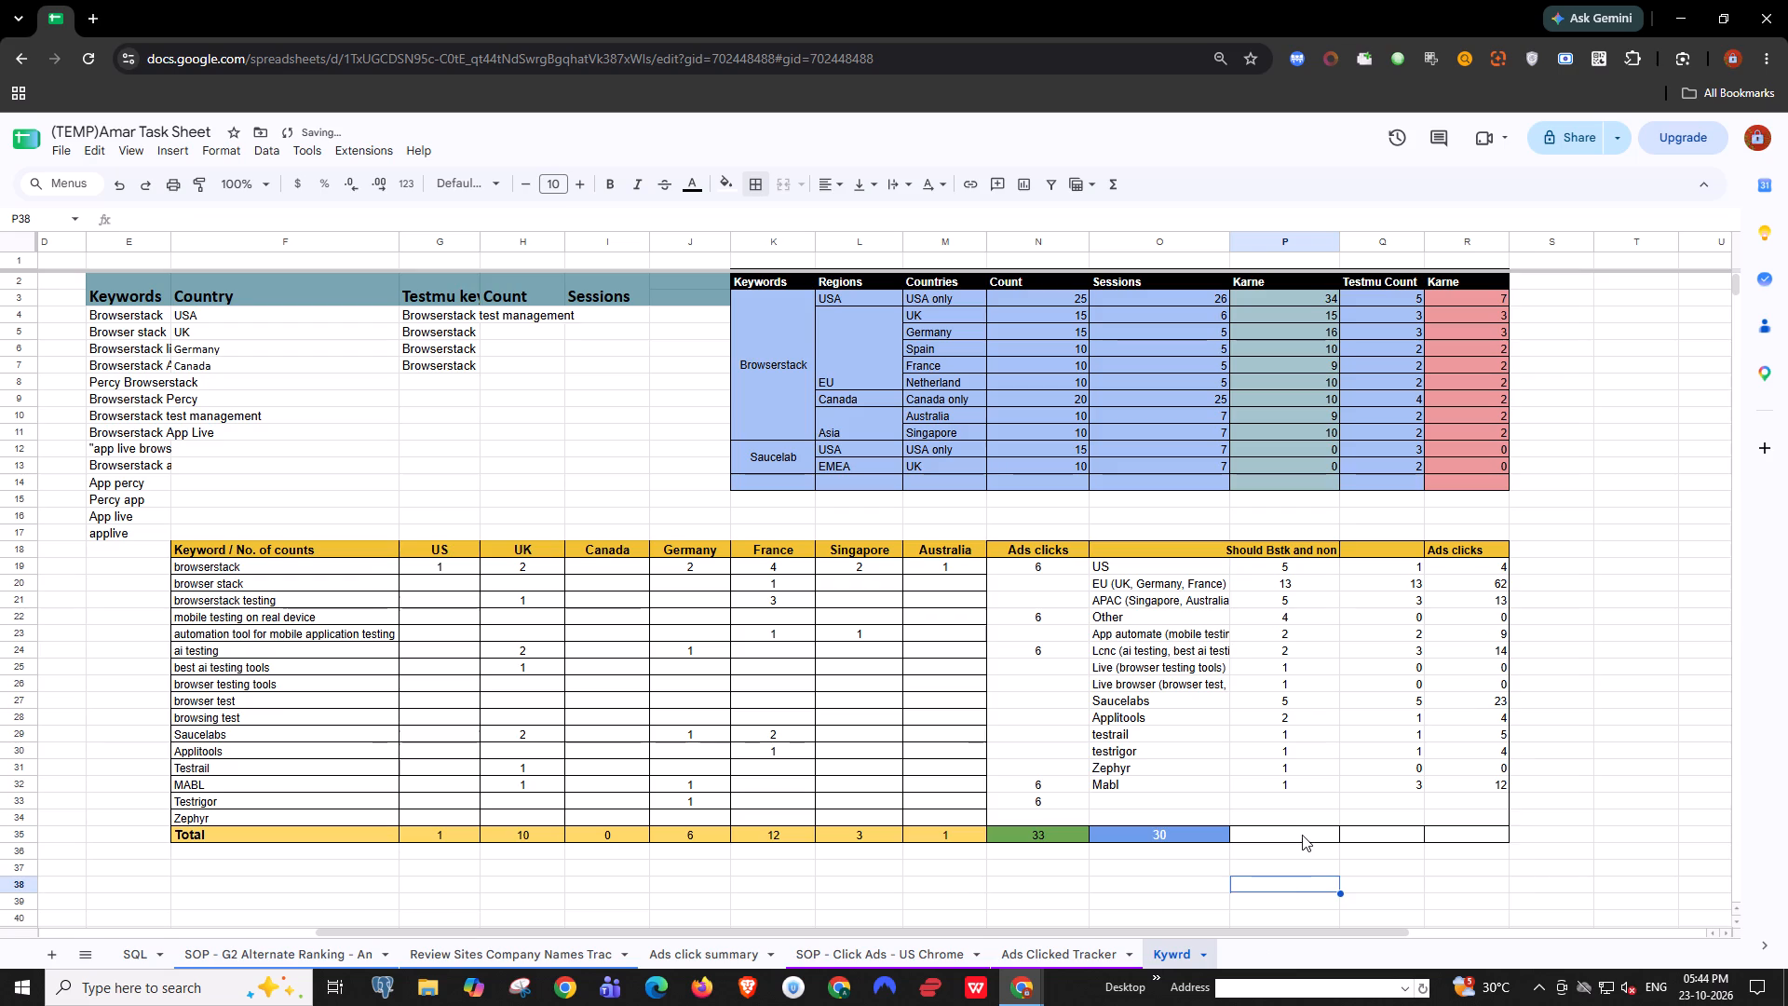
double_click(1302, 835)
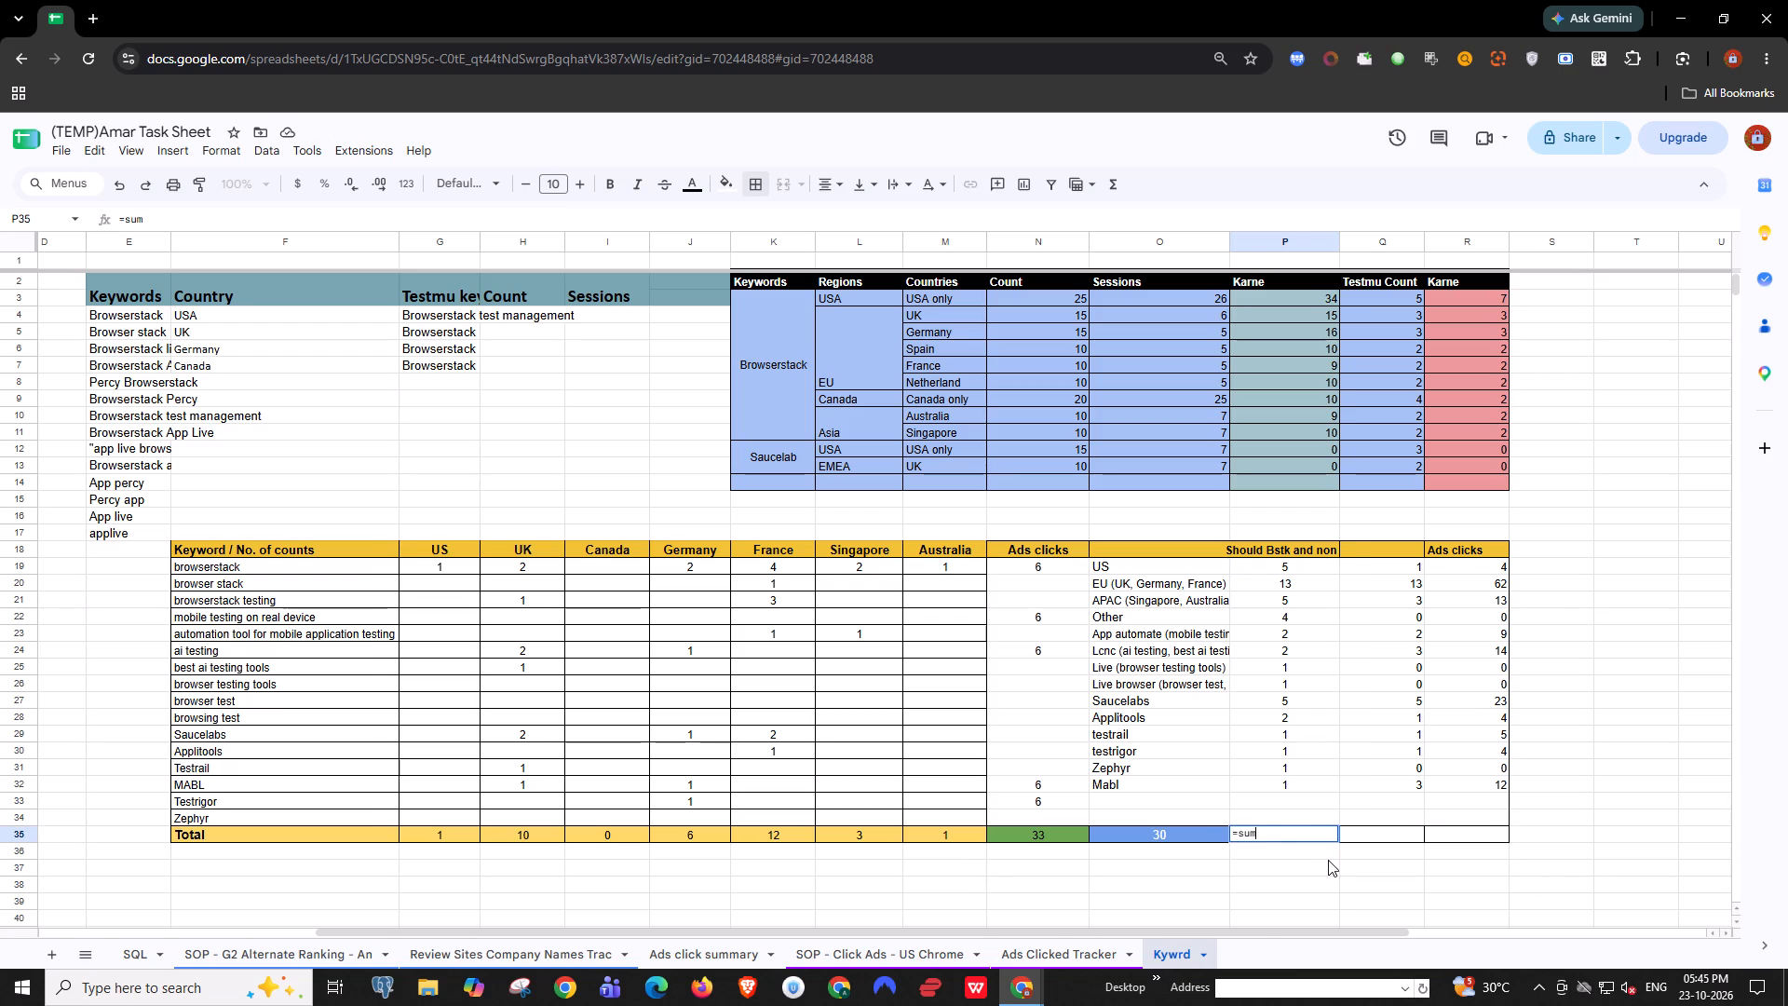
key(shift+parenleft)
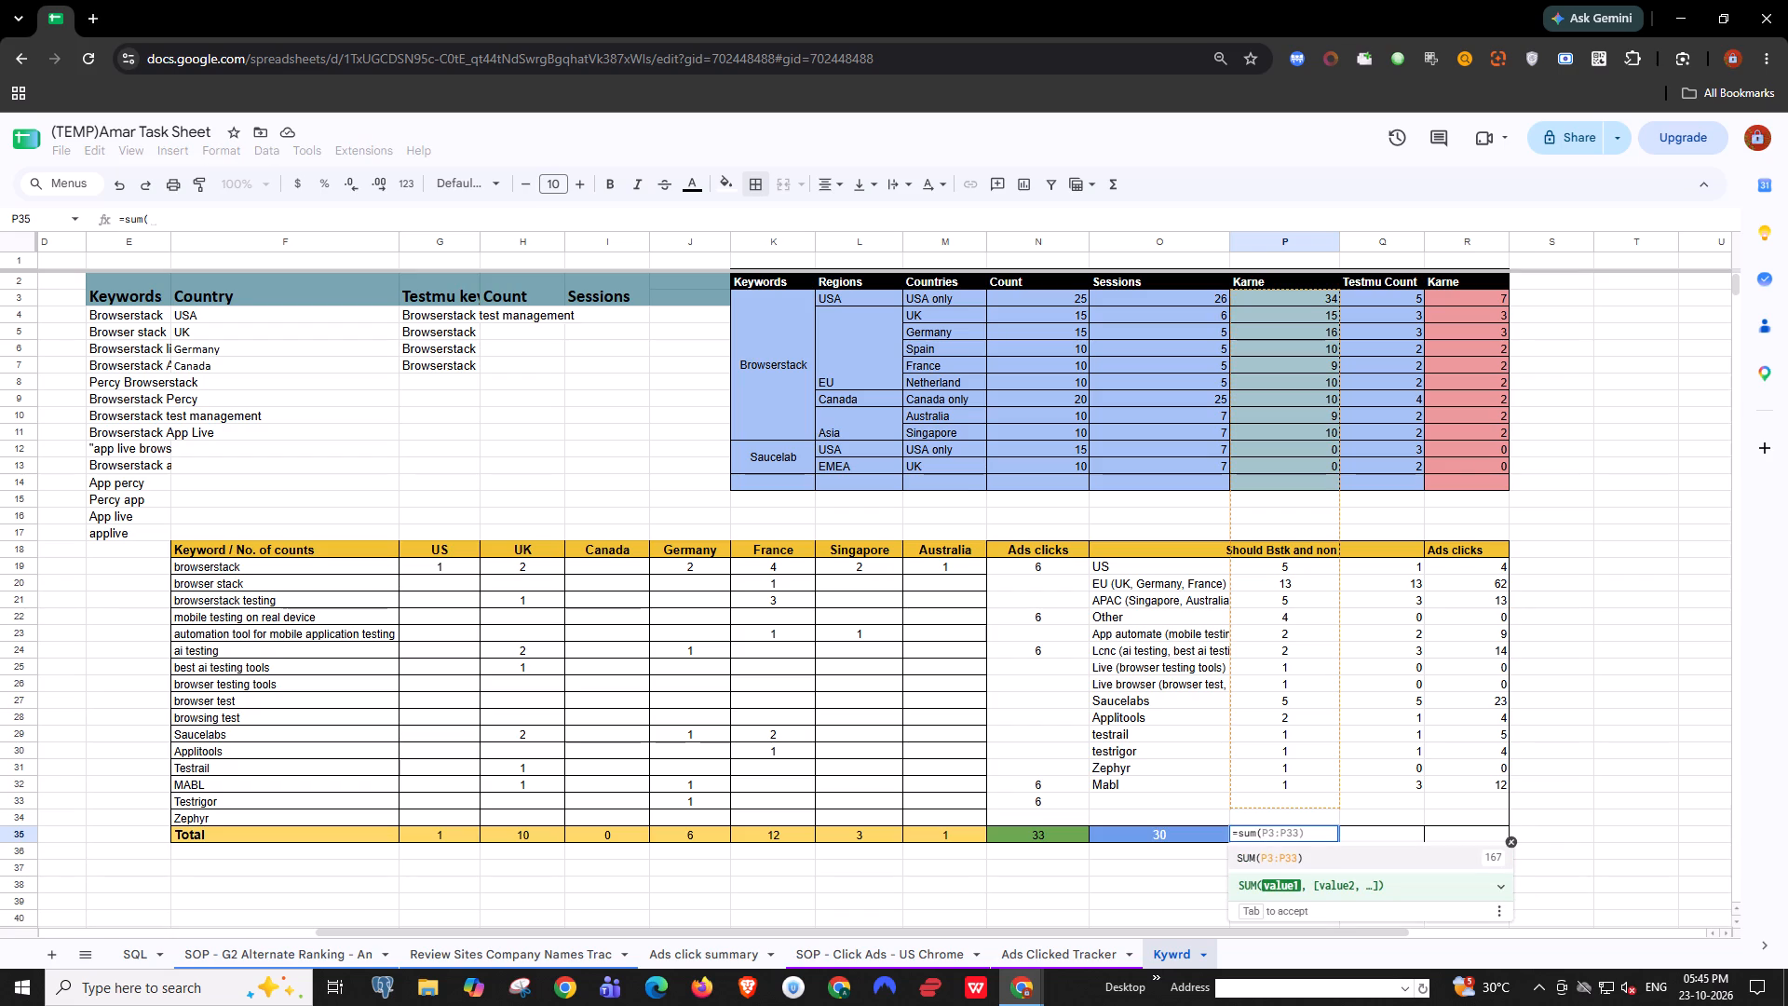
drag(1296, 568, 1291, 782)
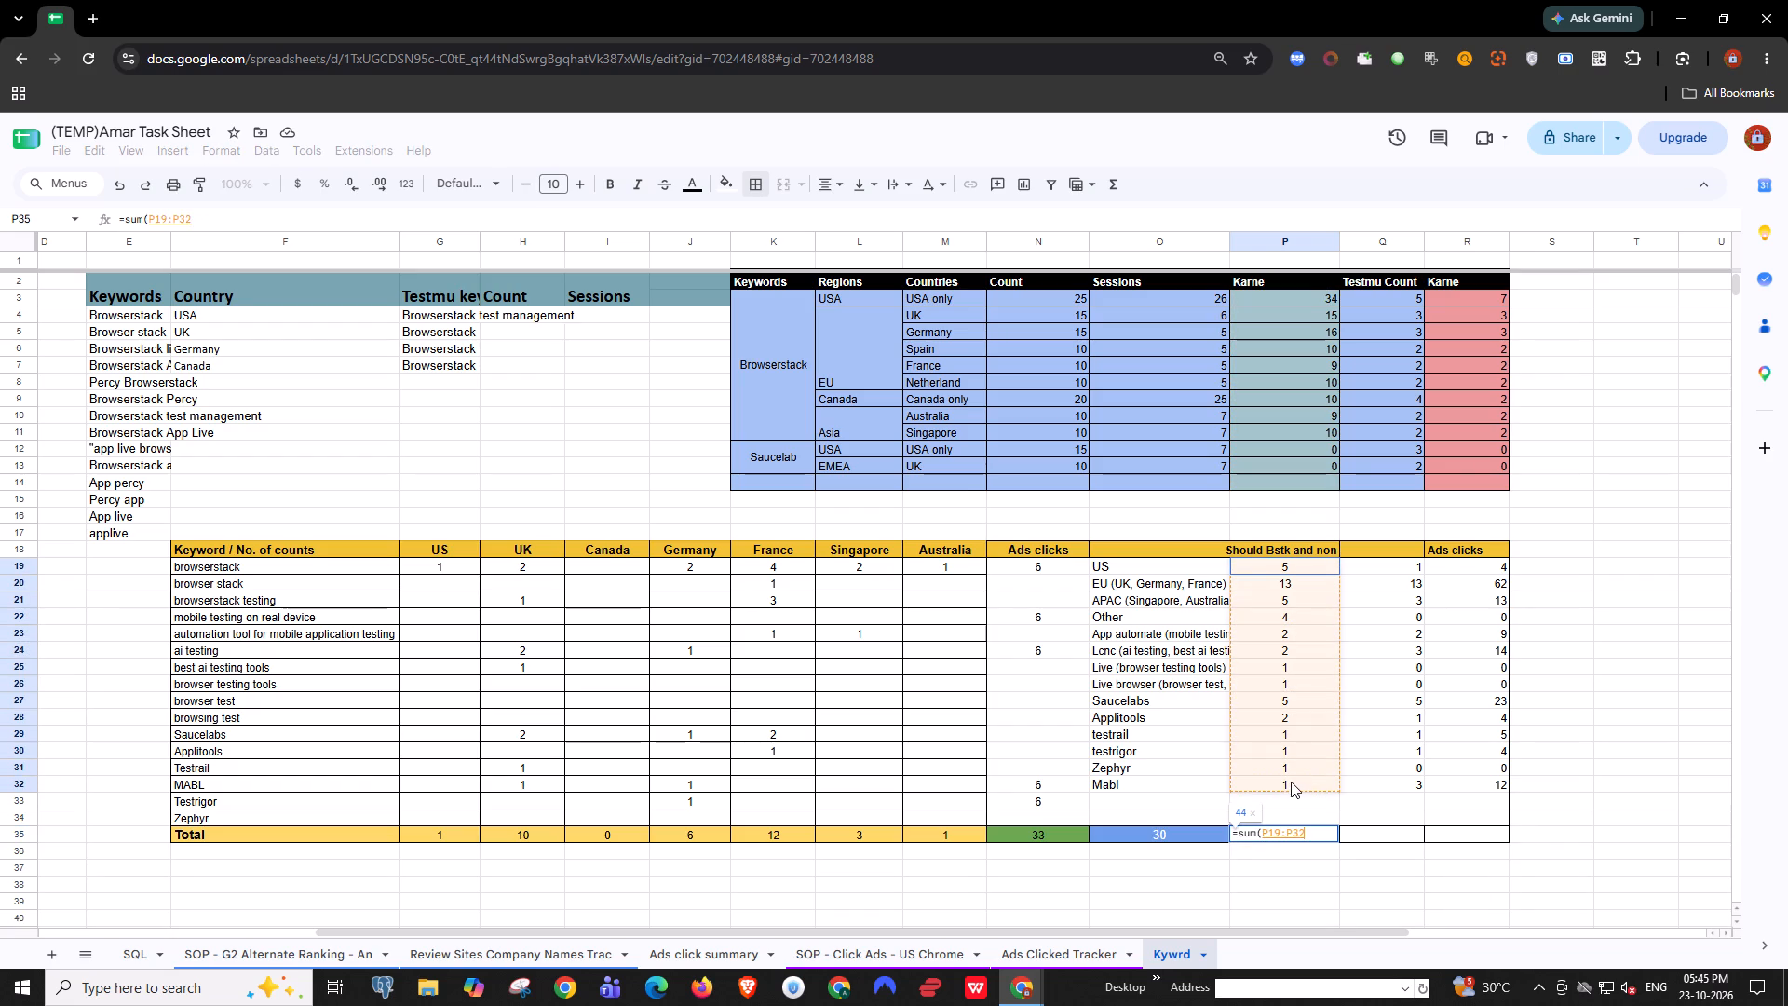
drag(1291, 782, 1291, 786)
key(Return)
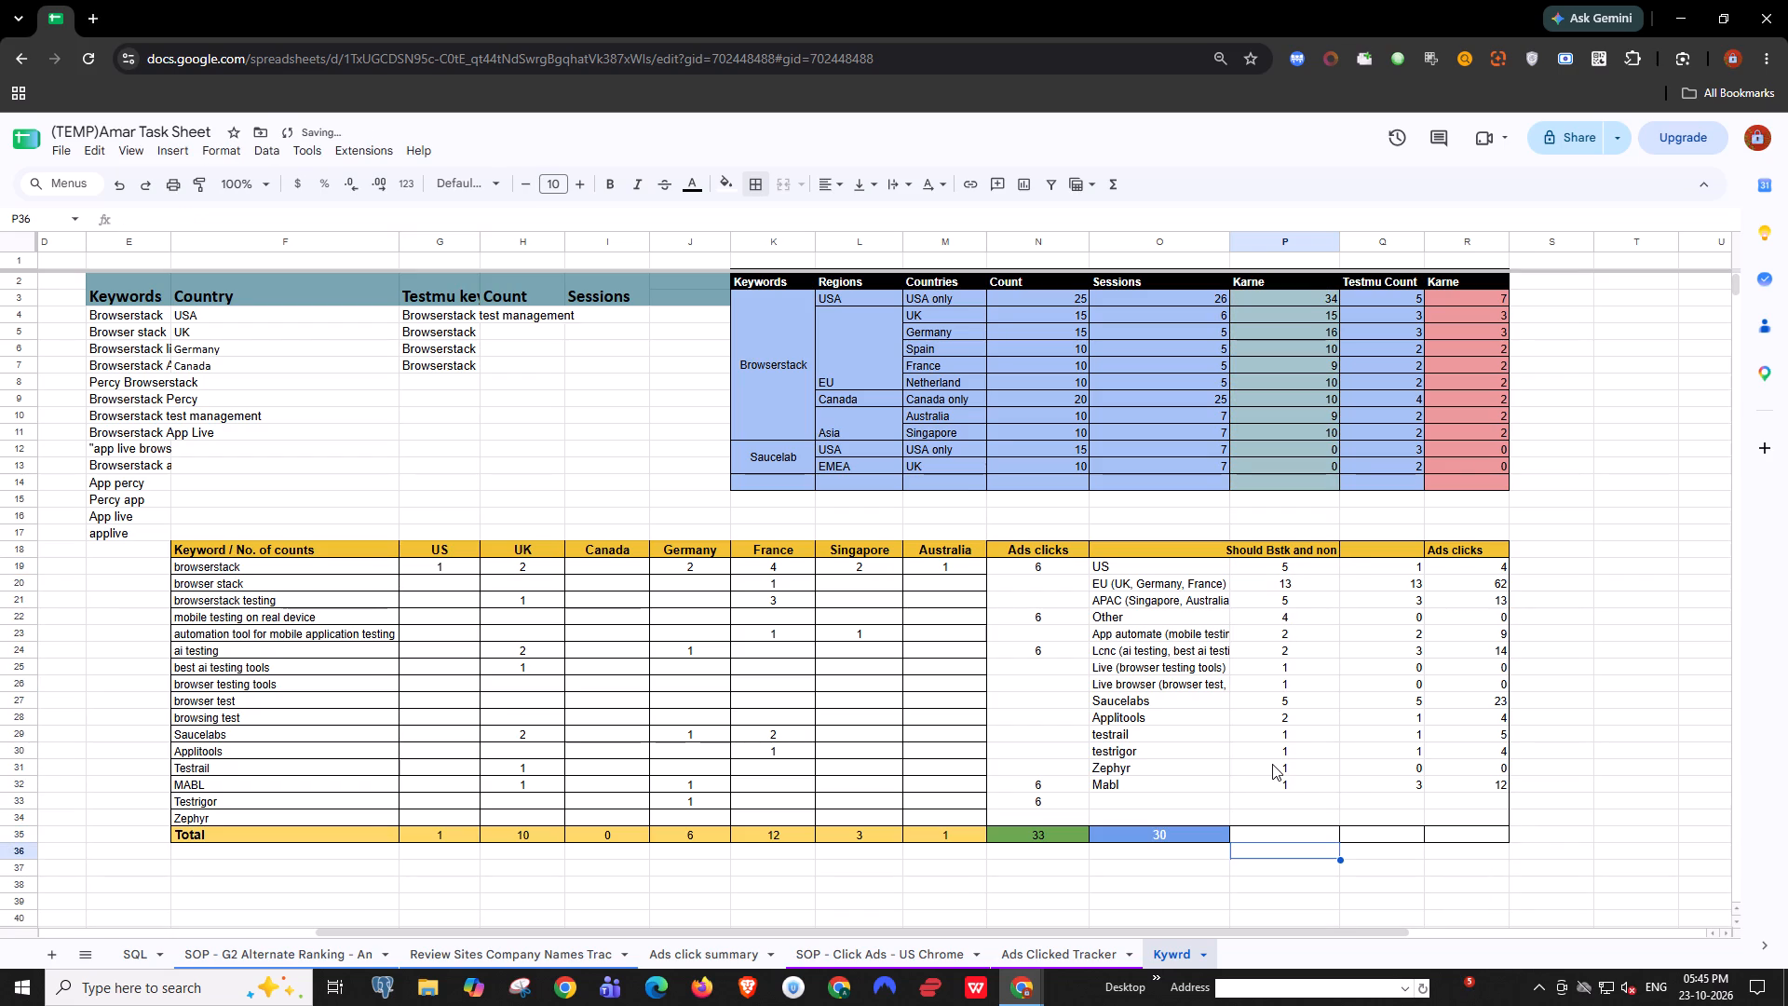
Copy the sum formula from Total cell P35 into Q35 and R35.
click(1398, 830)
drag(1402, 829, 1433, 836)
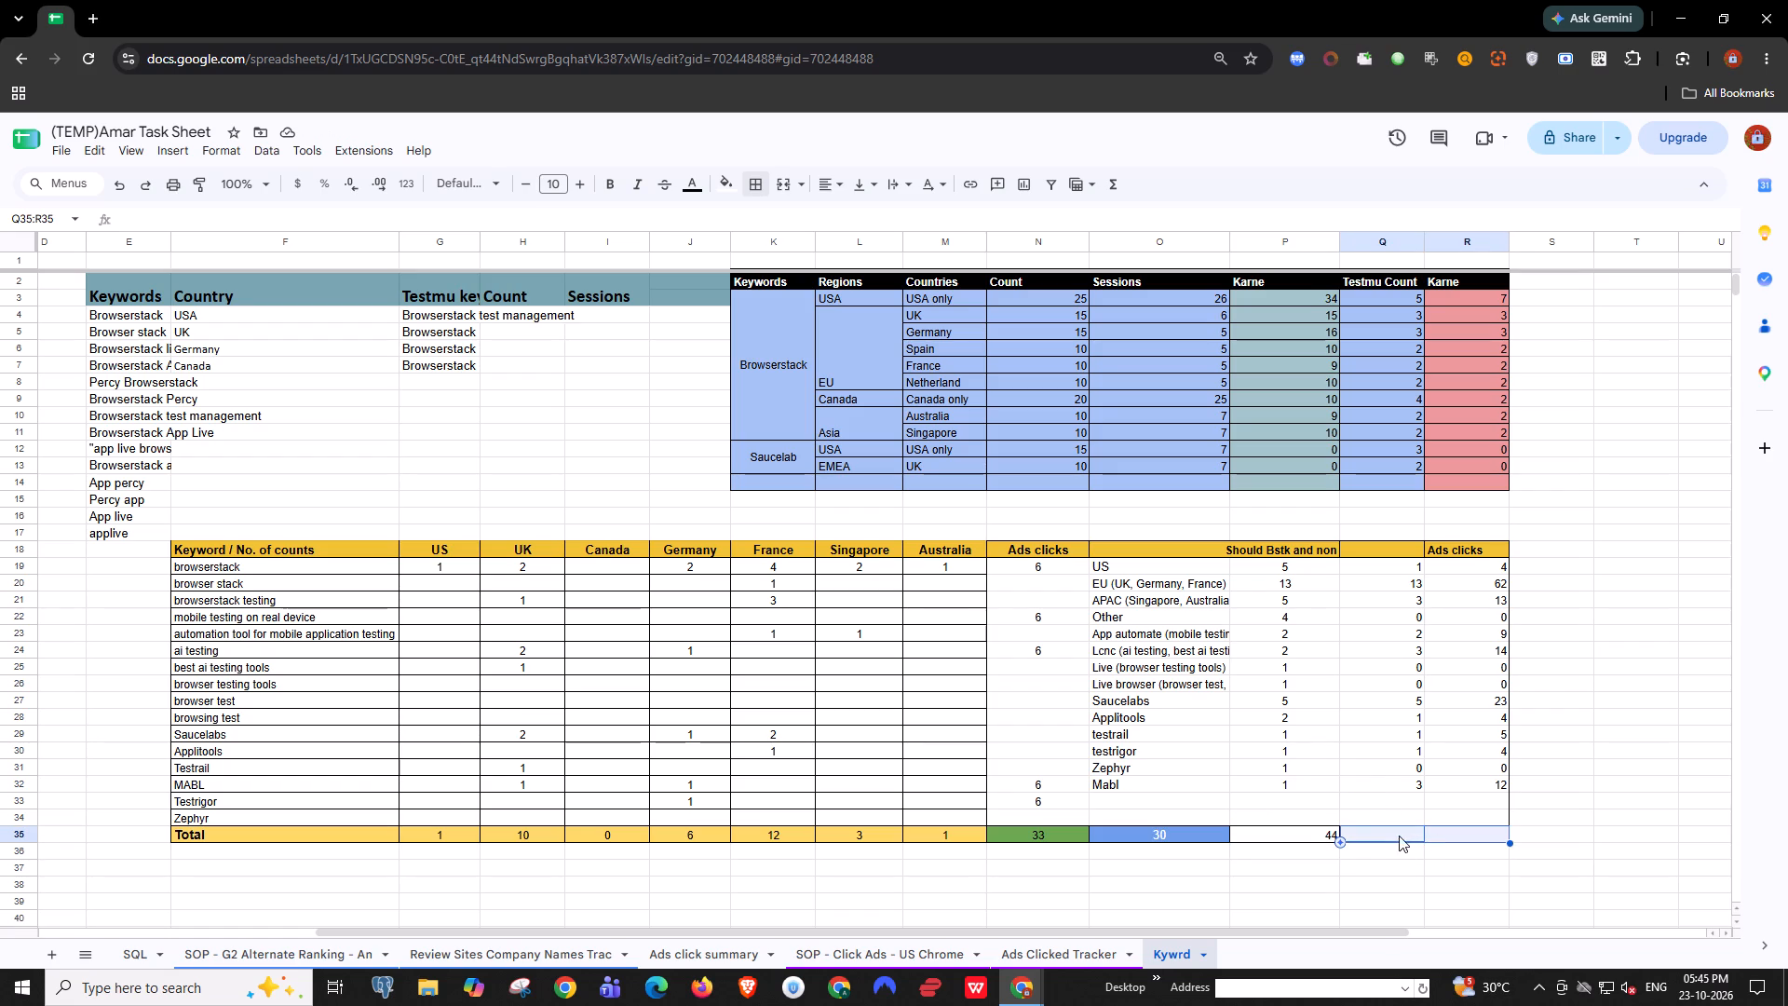
click(1387, 833)
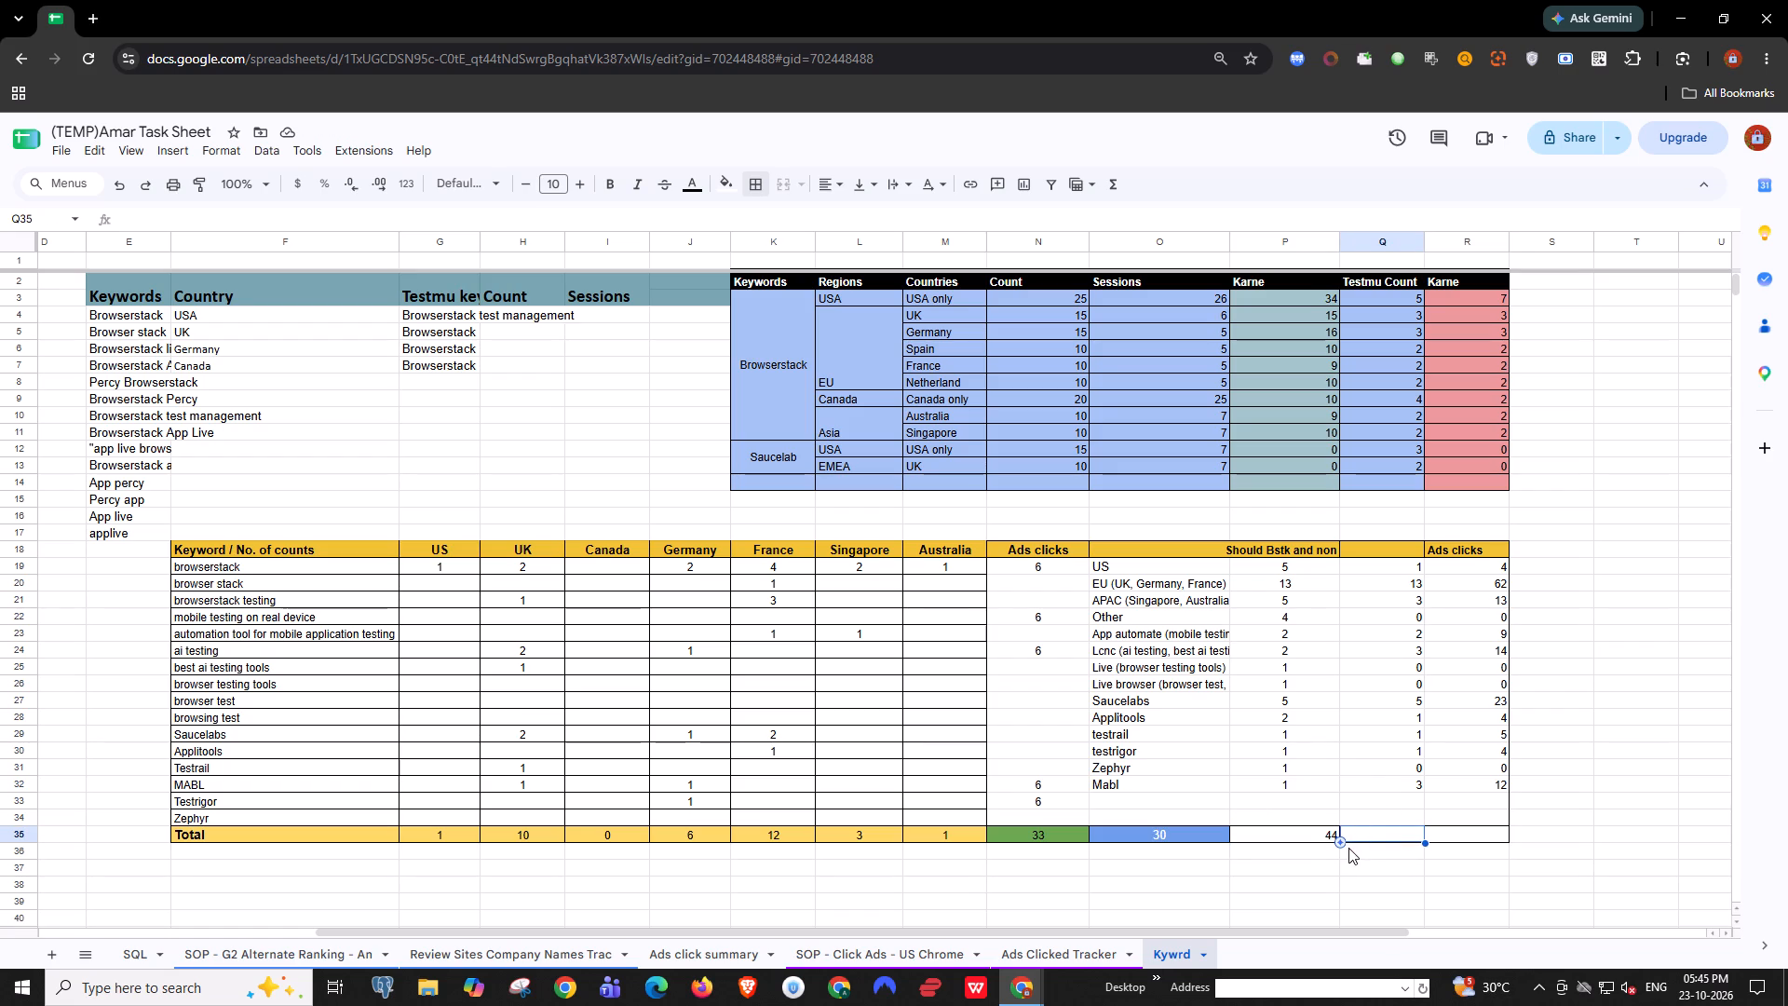
click(1284, 833)
click(1390, 835)
click(1329, 836)
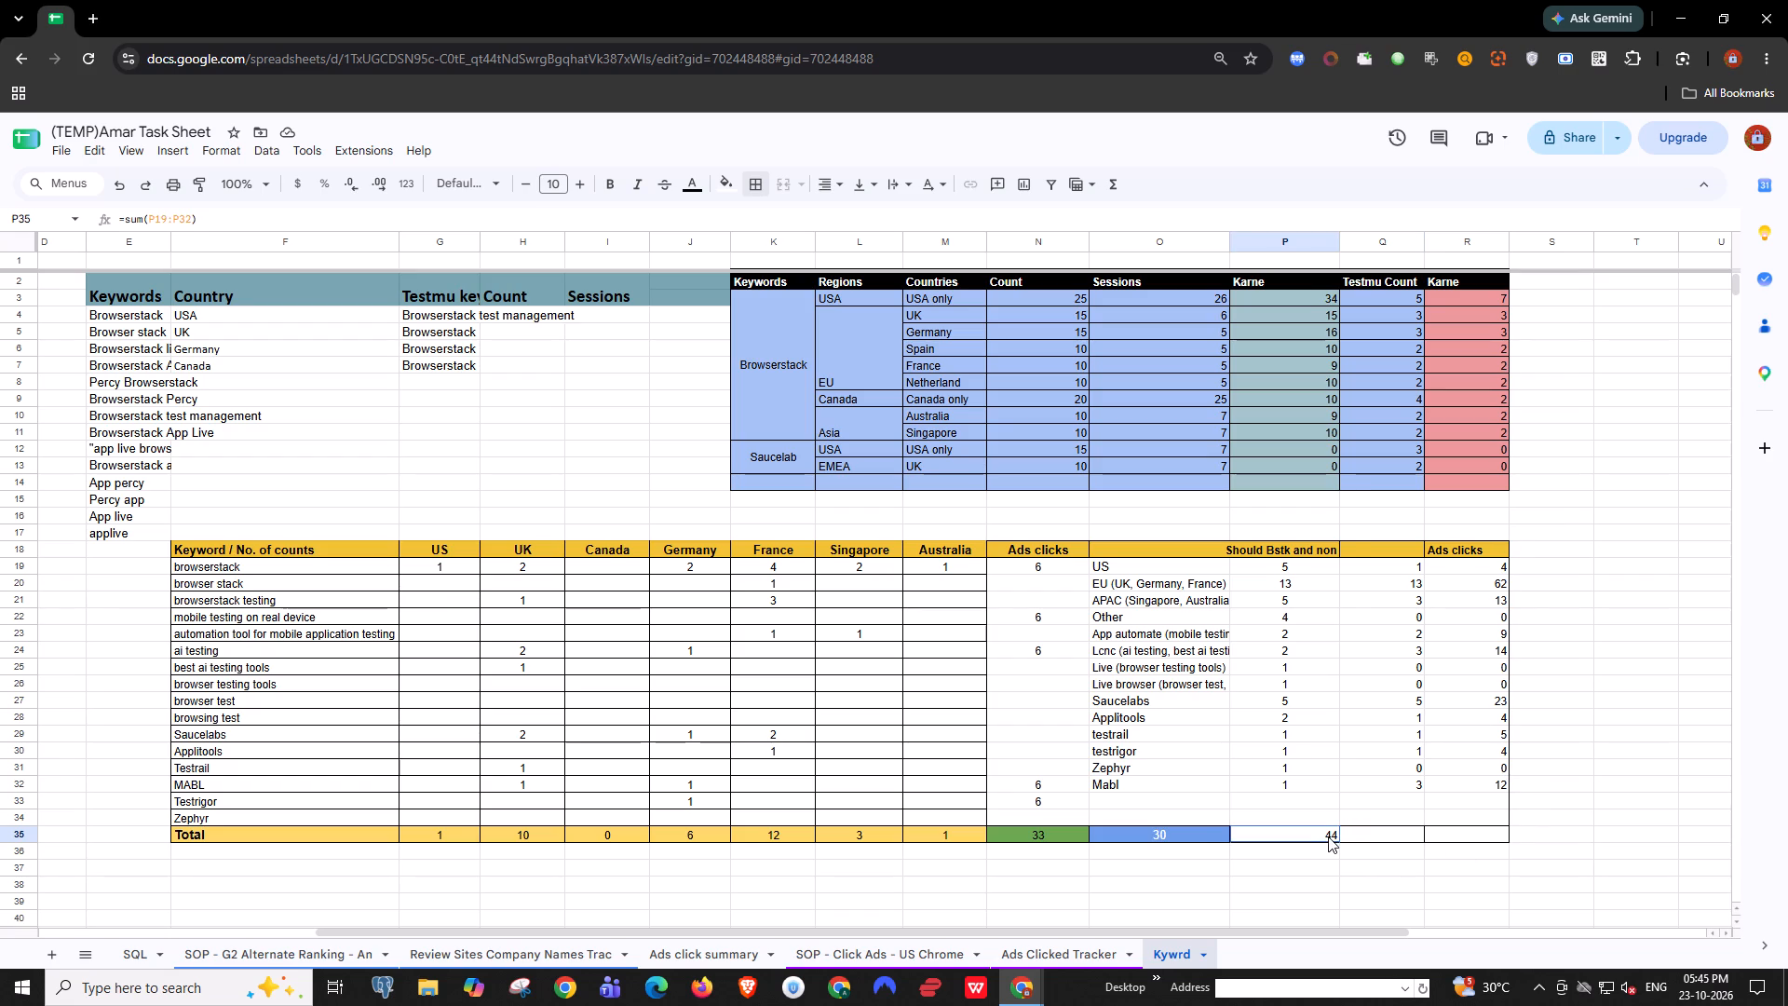
key(ctrl+c)
click(1367, 837)
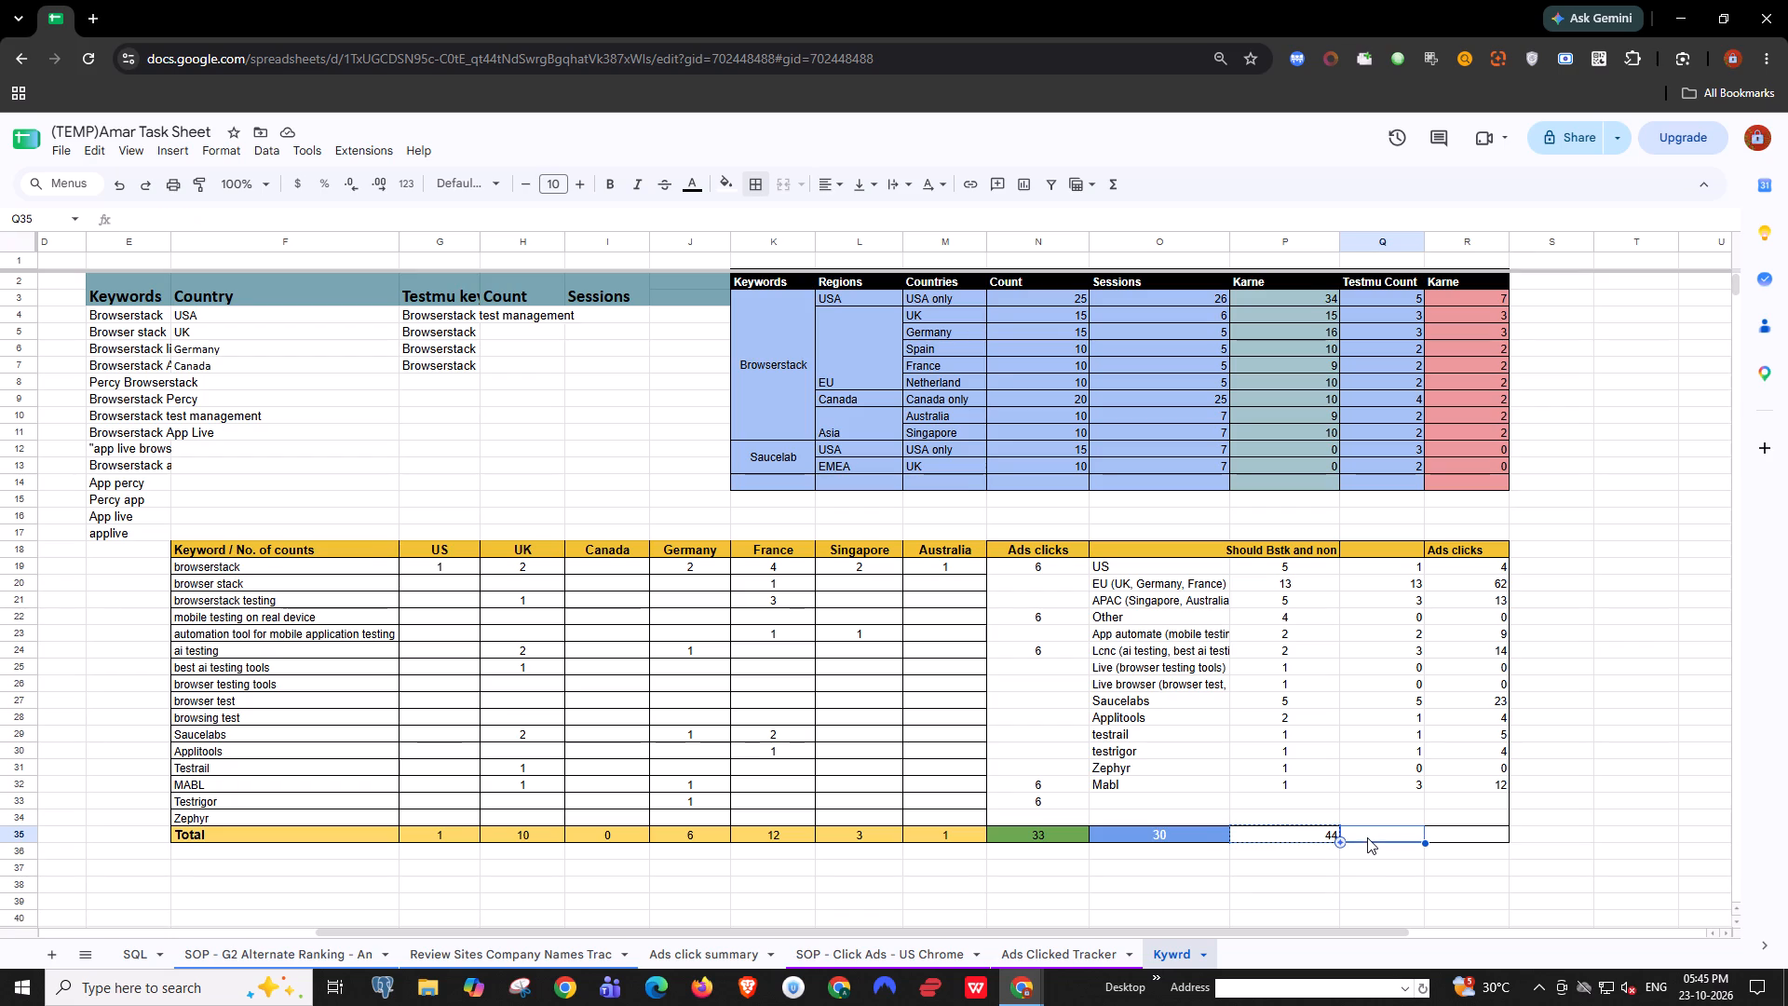
key(ctrl+v)
click(1483, 832)
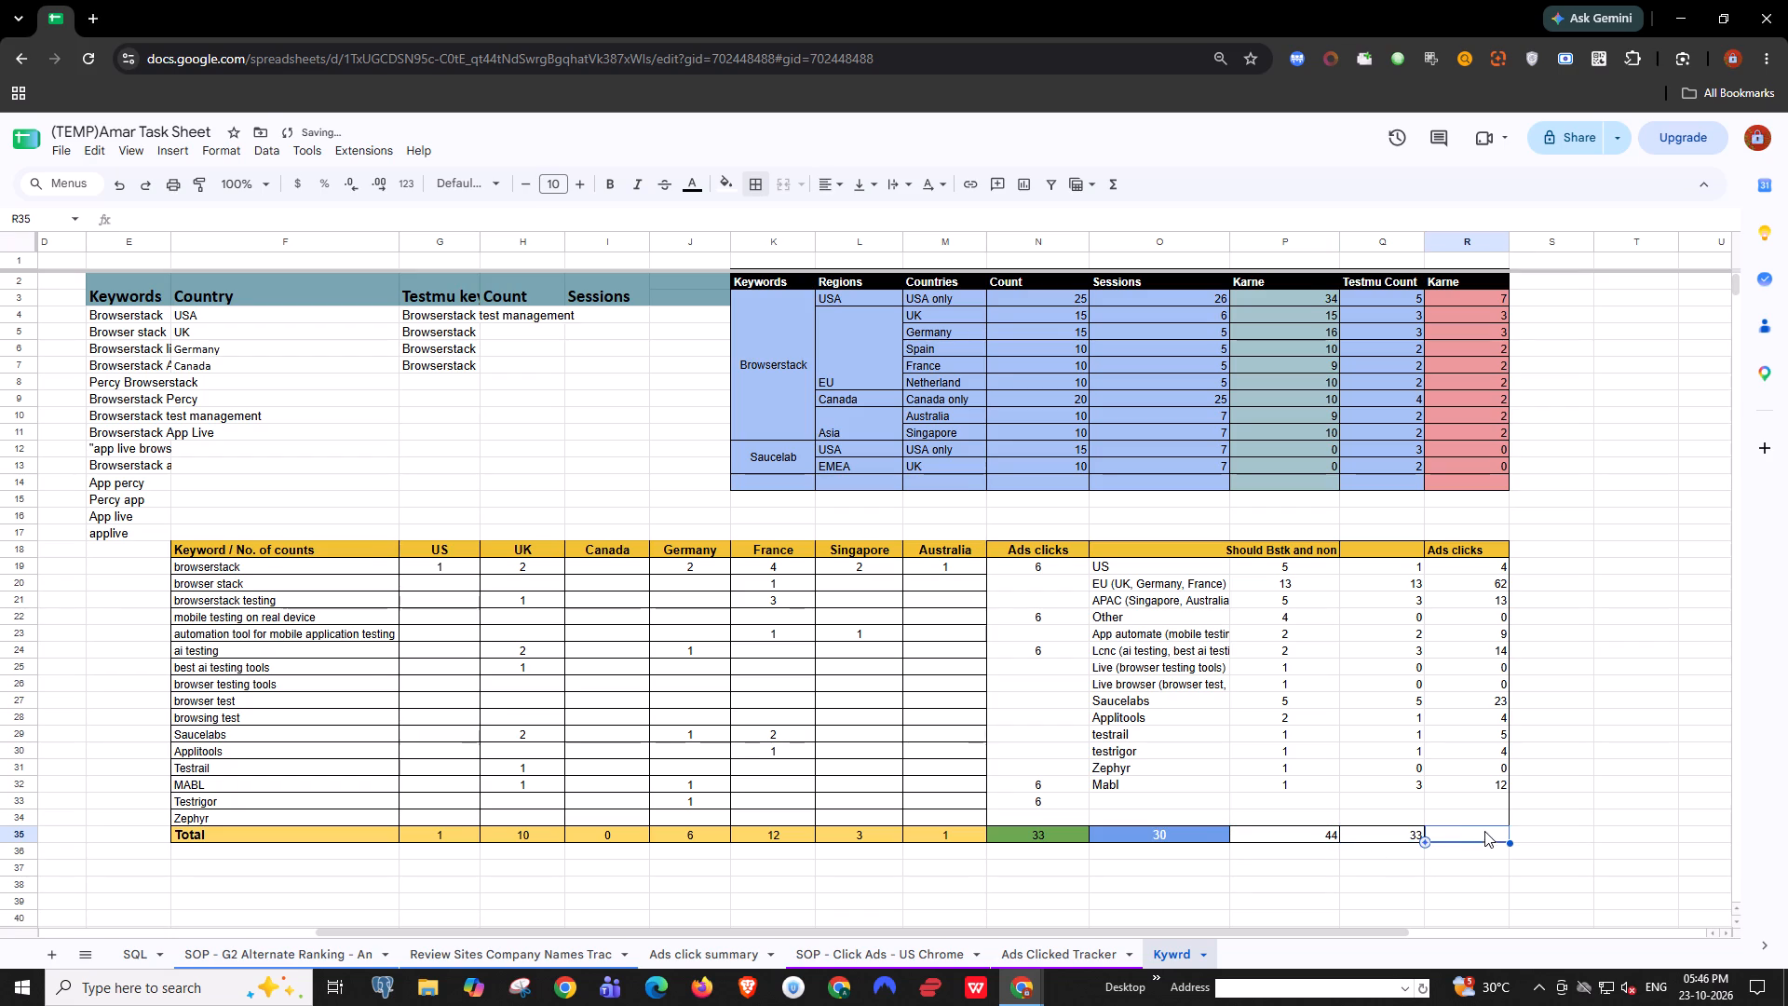
key(ctrl+v)
click(1563, 829)
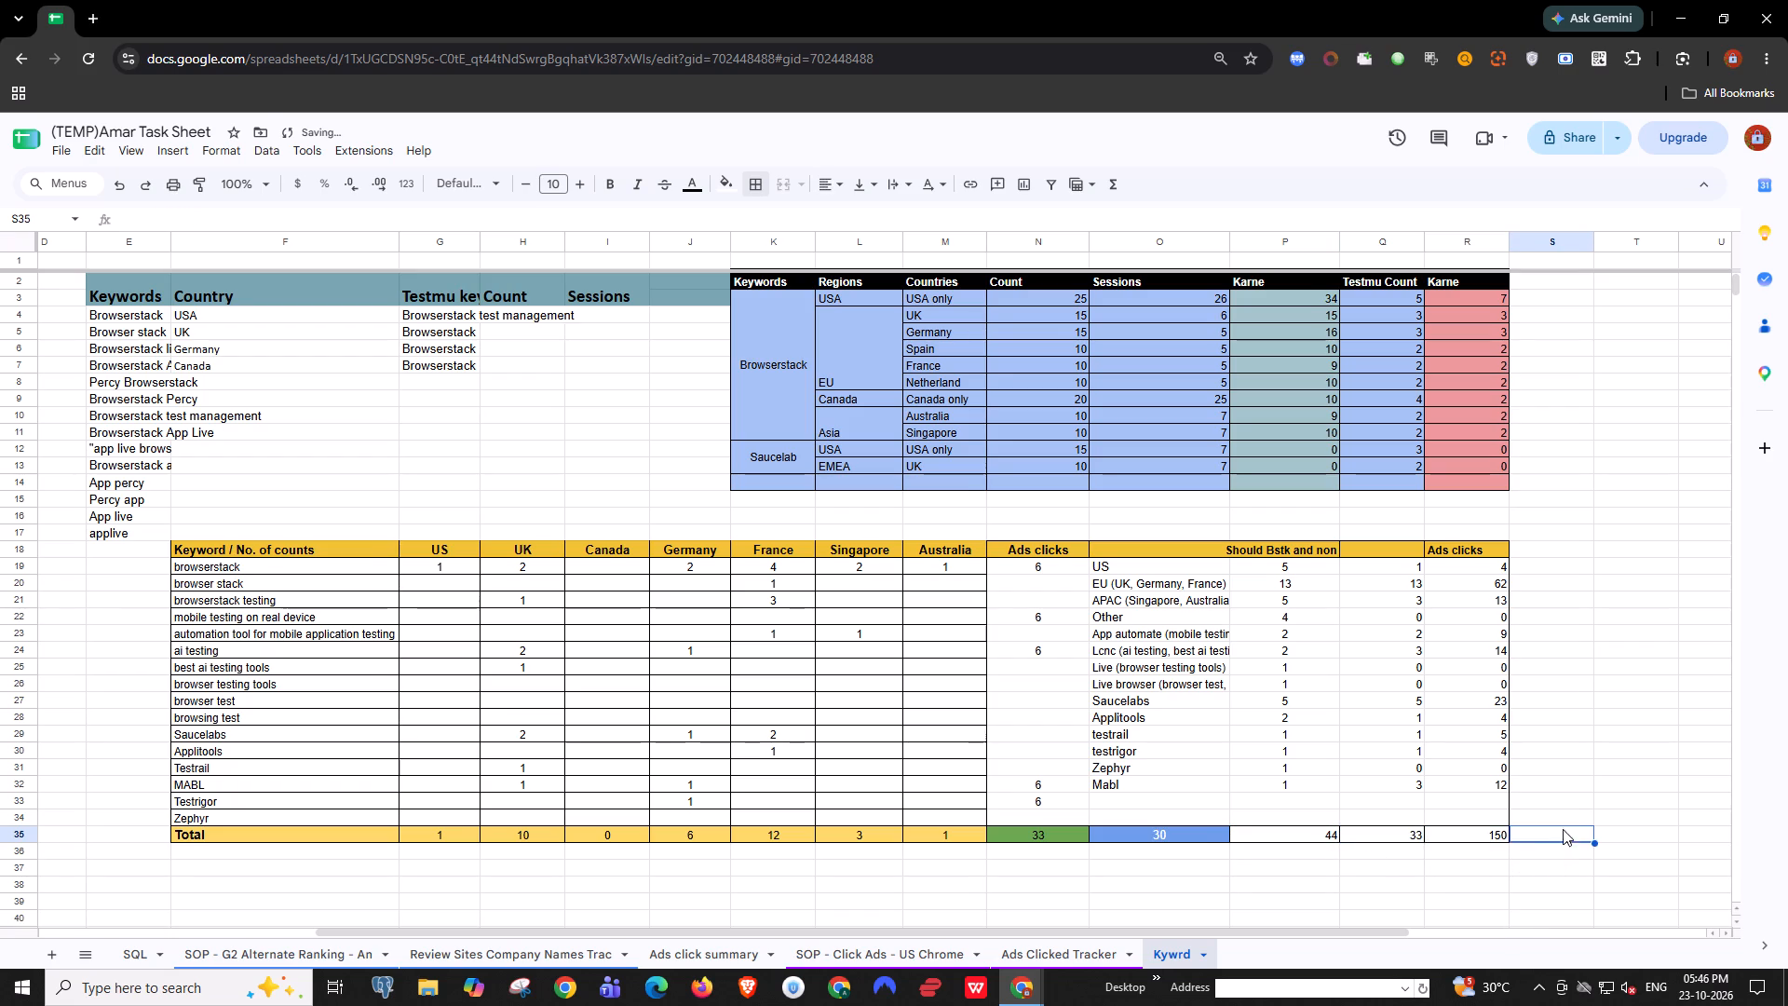
click(1454, 873)
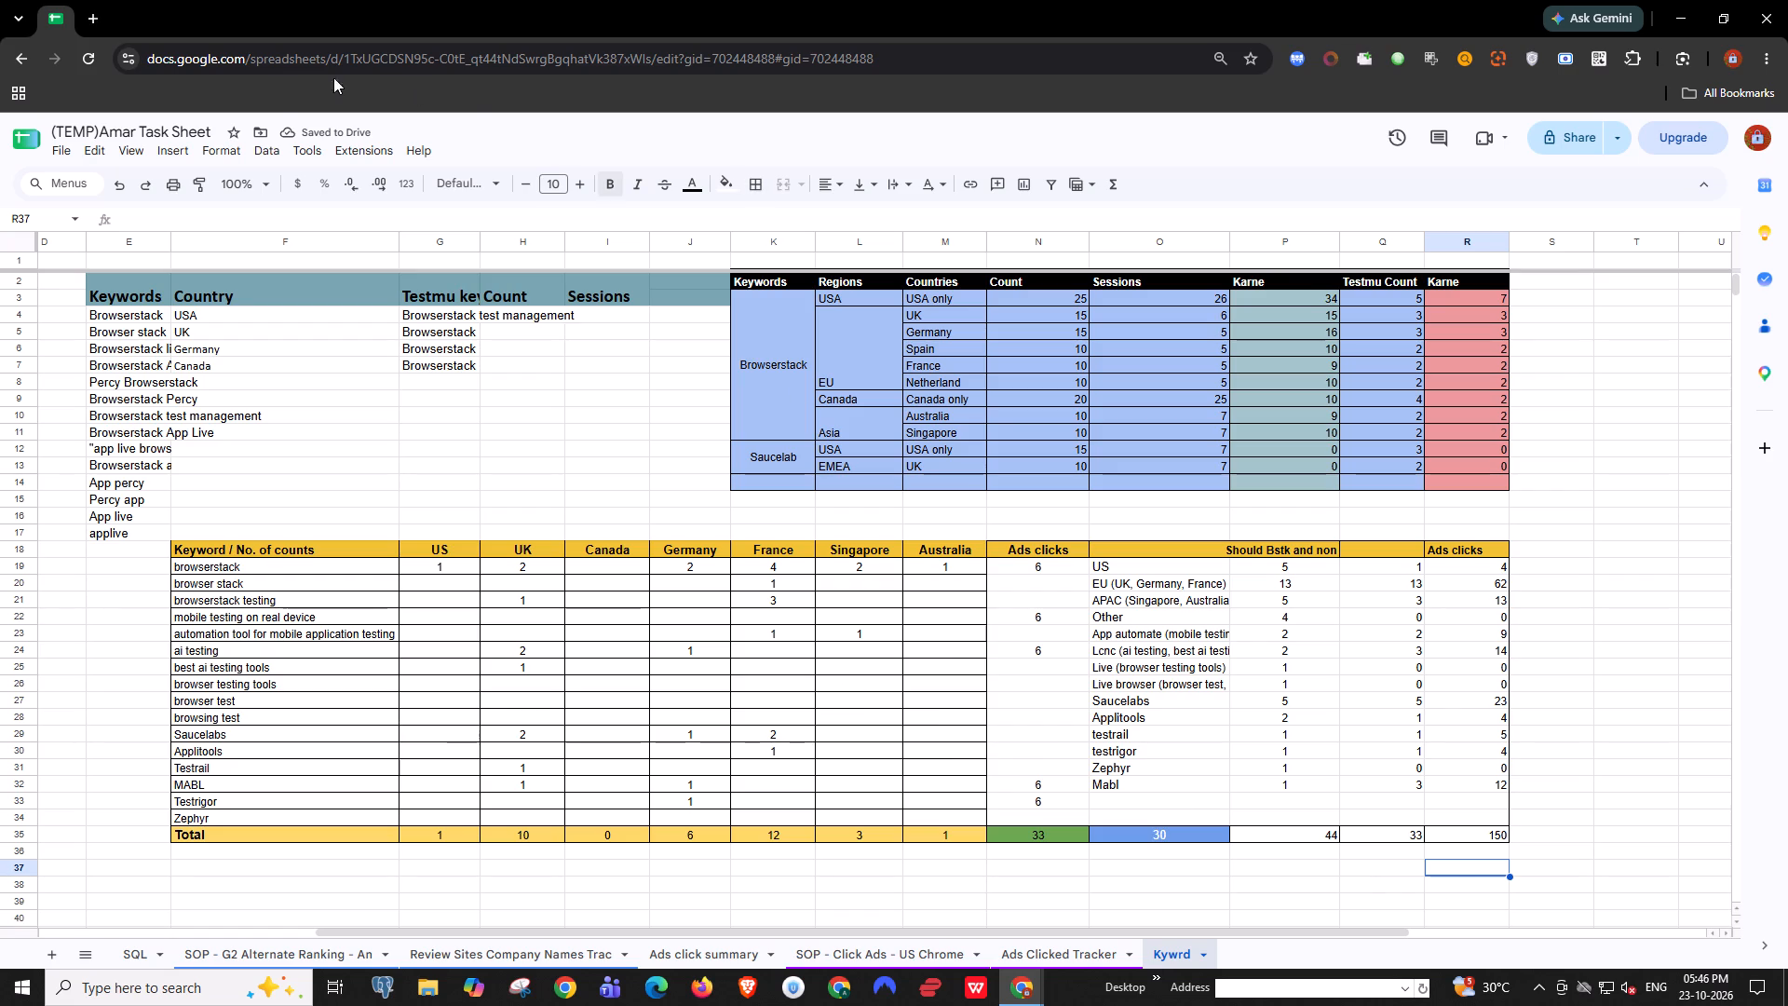
Switch to the Status Tracker spreadsheet, close it, and reopen it in a maximized window.
key(alt+Tab)
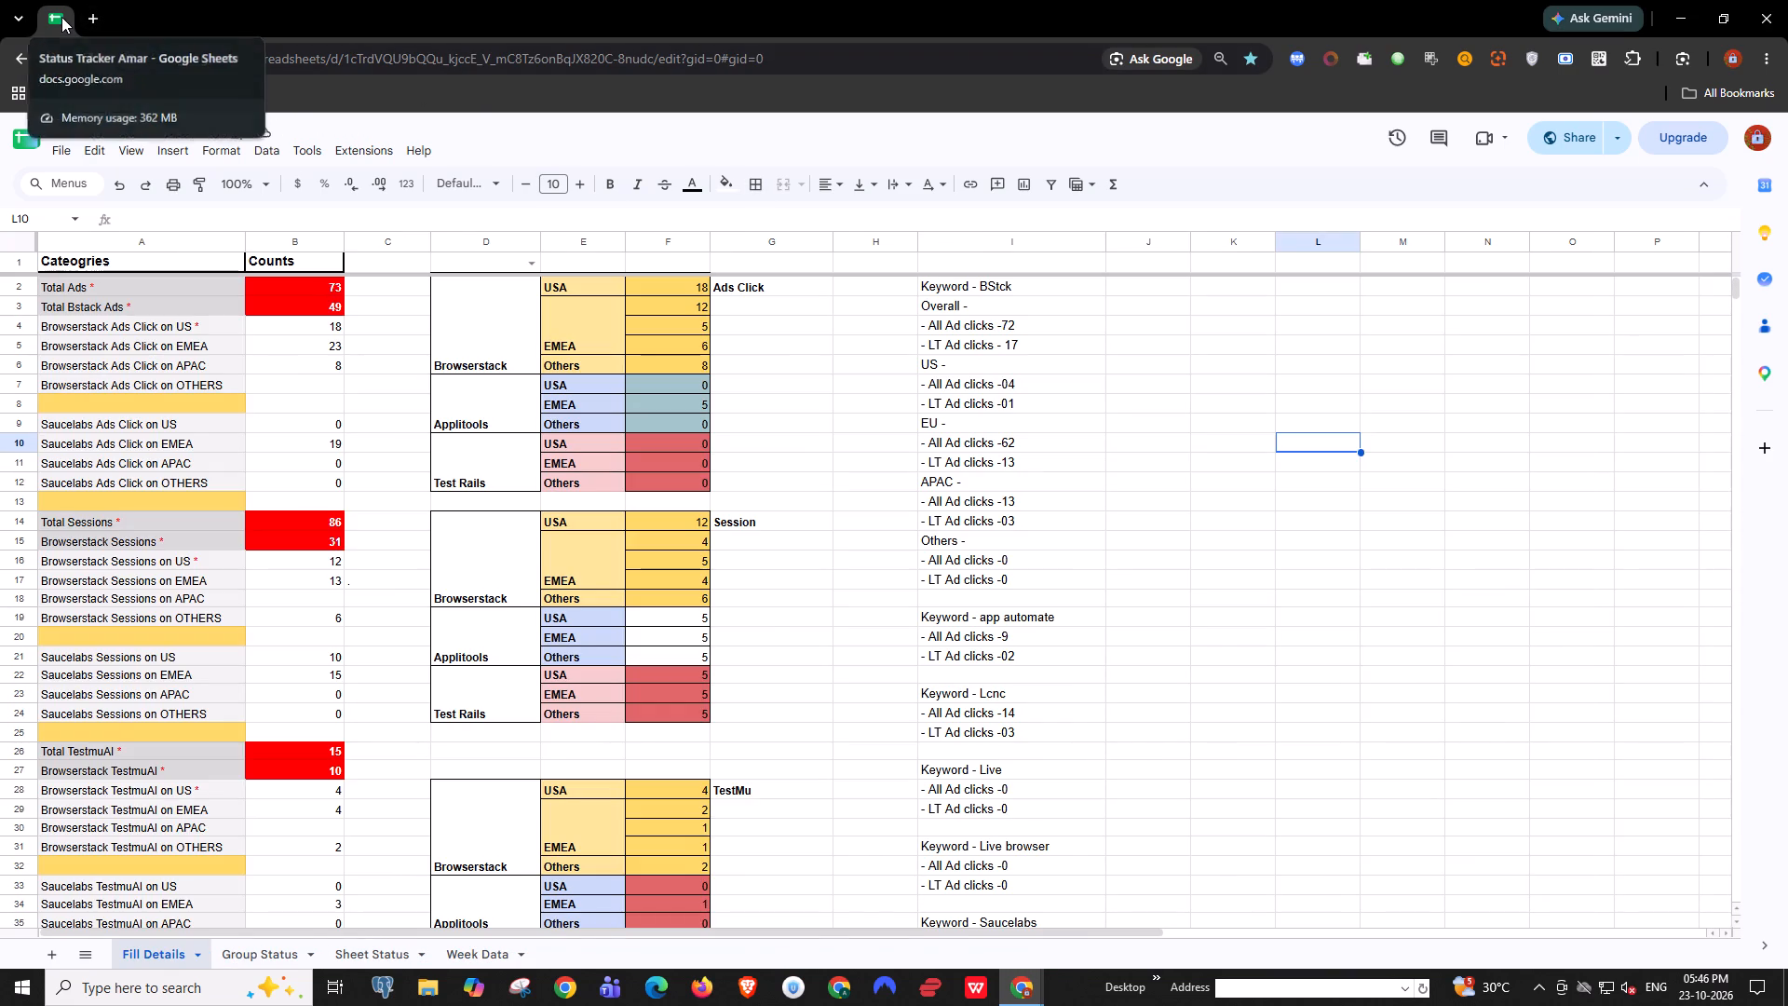
middle_click(61, 17)
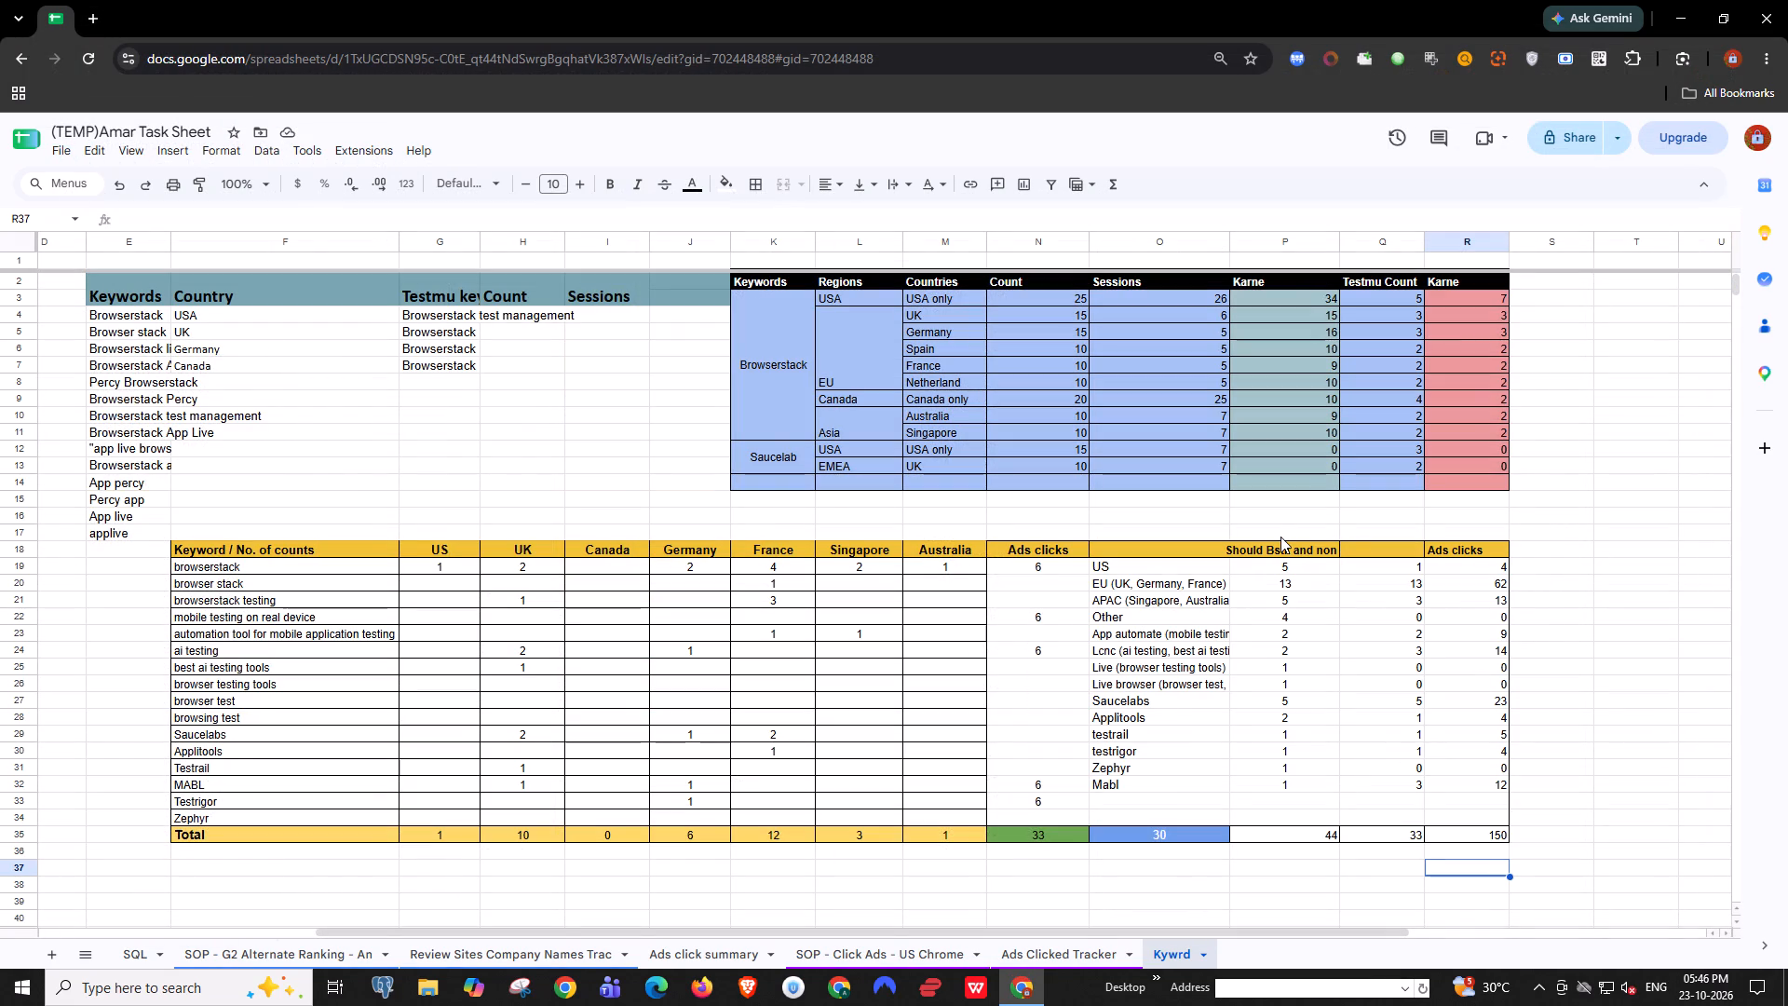
key(ctrl+shift+t)
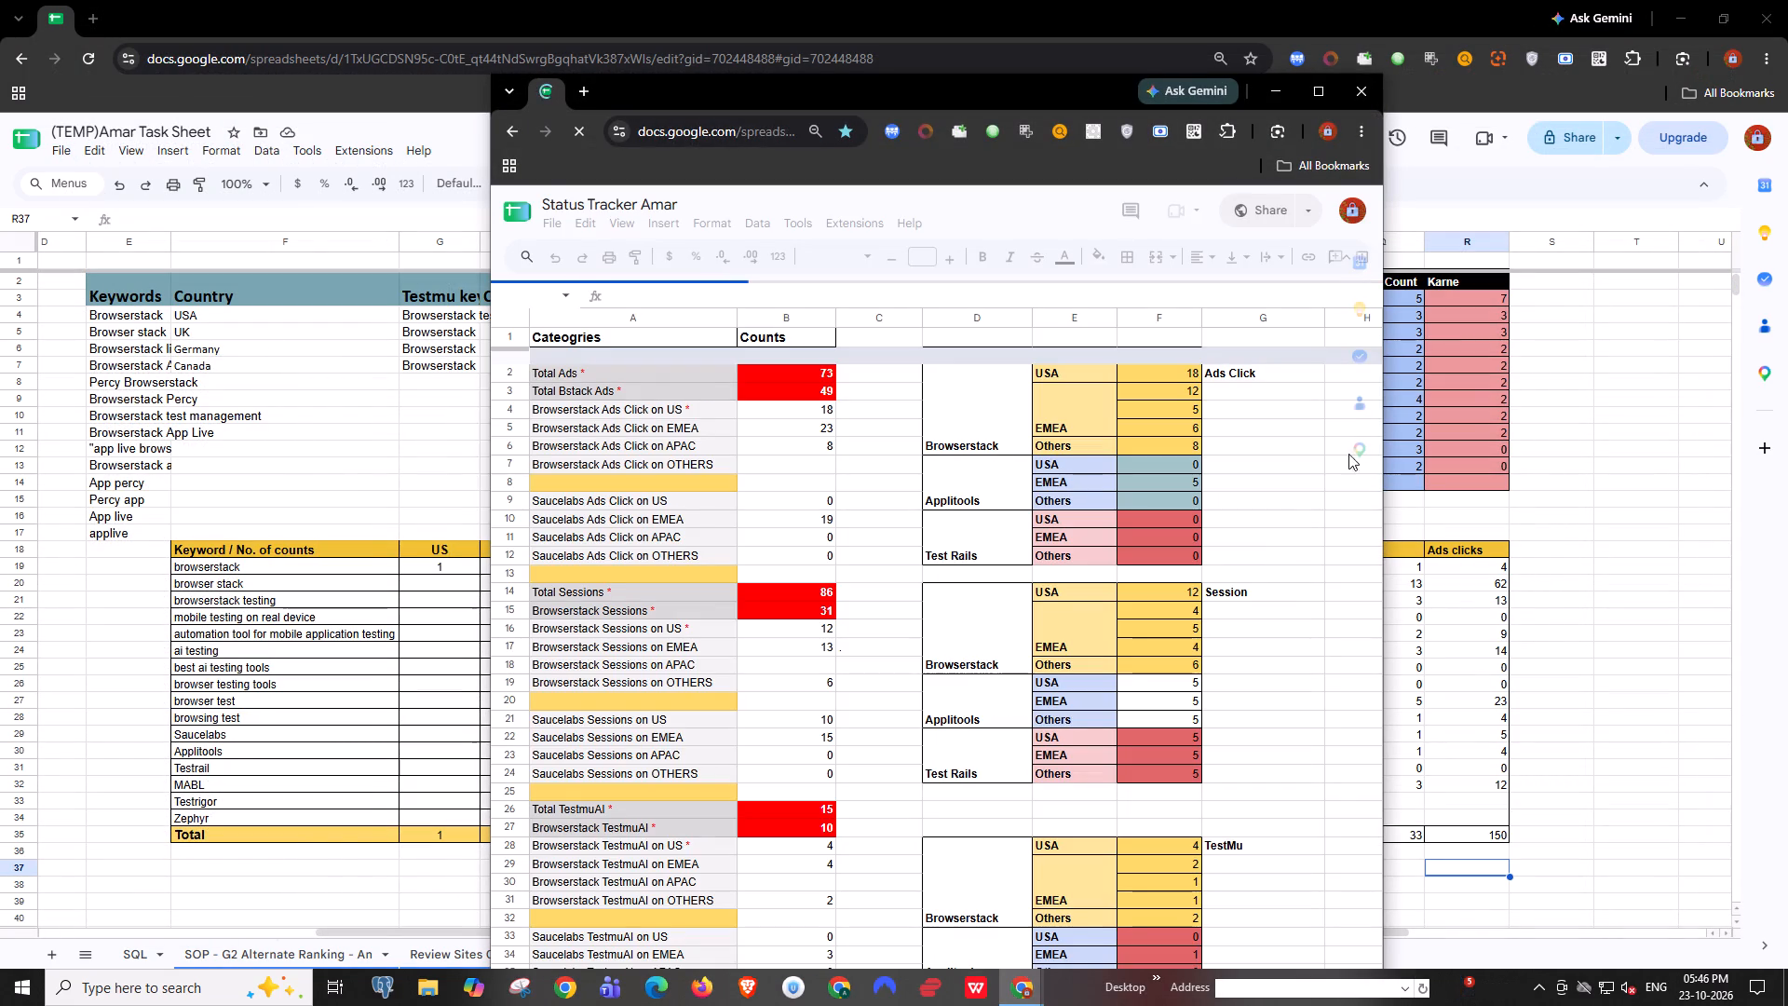
click(1320, 78)
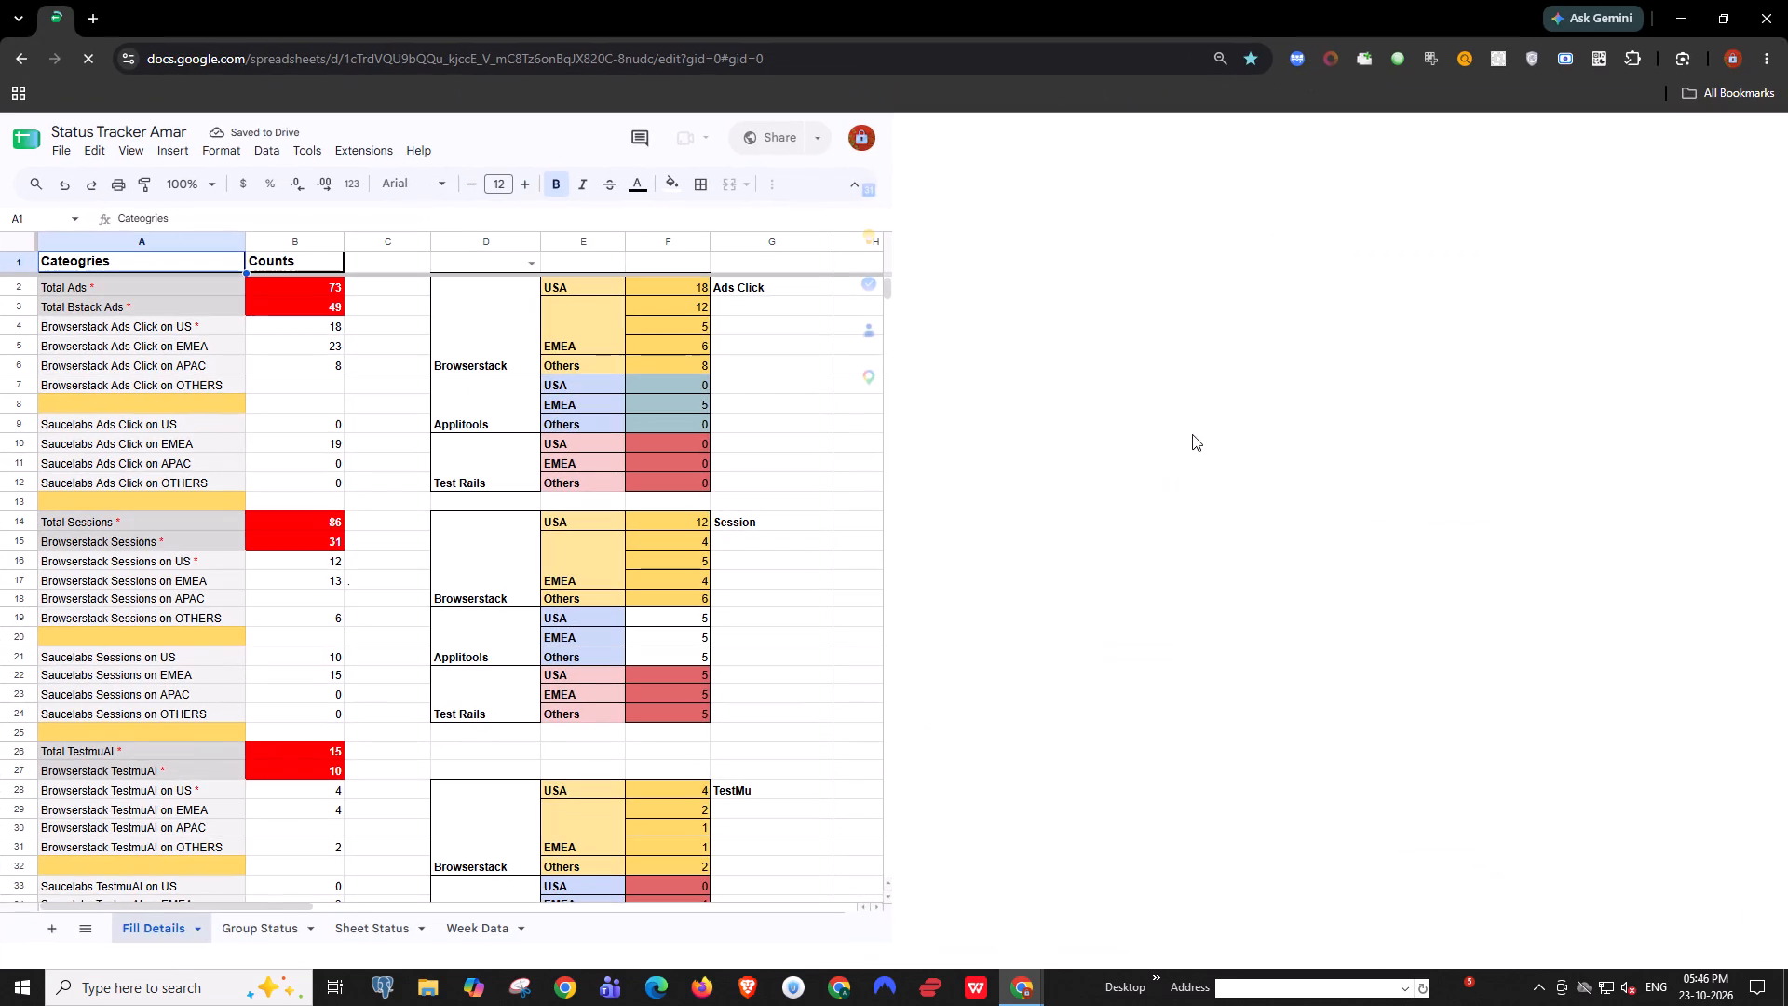
Copy the keyword ad clicks report in I2:I57 of the Fill Details sheet, from Keyword - BStck through Keyword - zephyr.
scroll(908, 762, down, 1)
scroll(997, 315, up, 2)
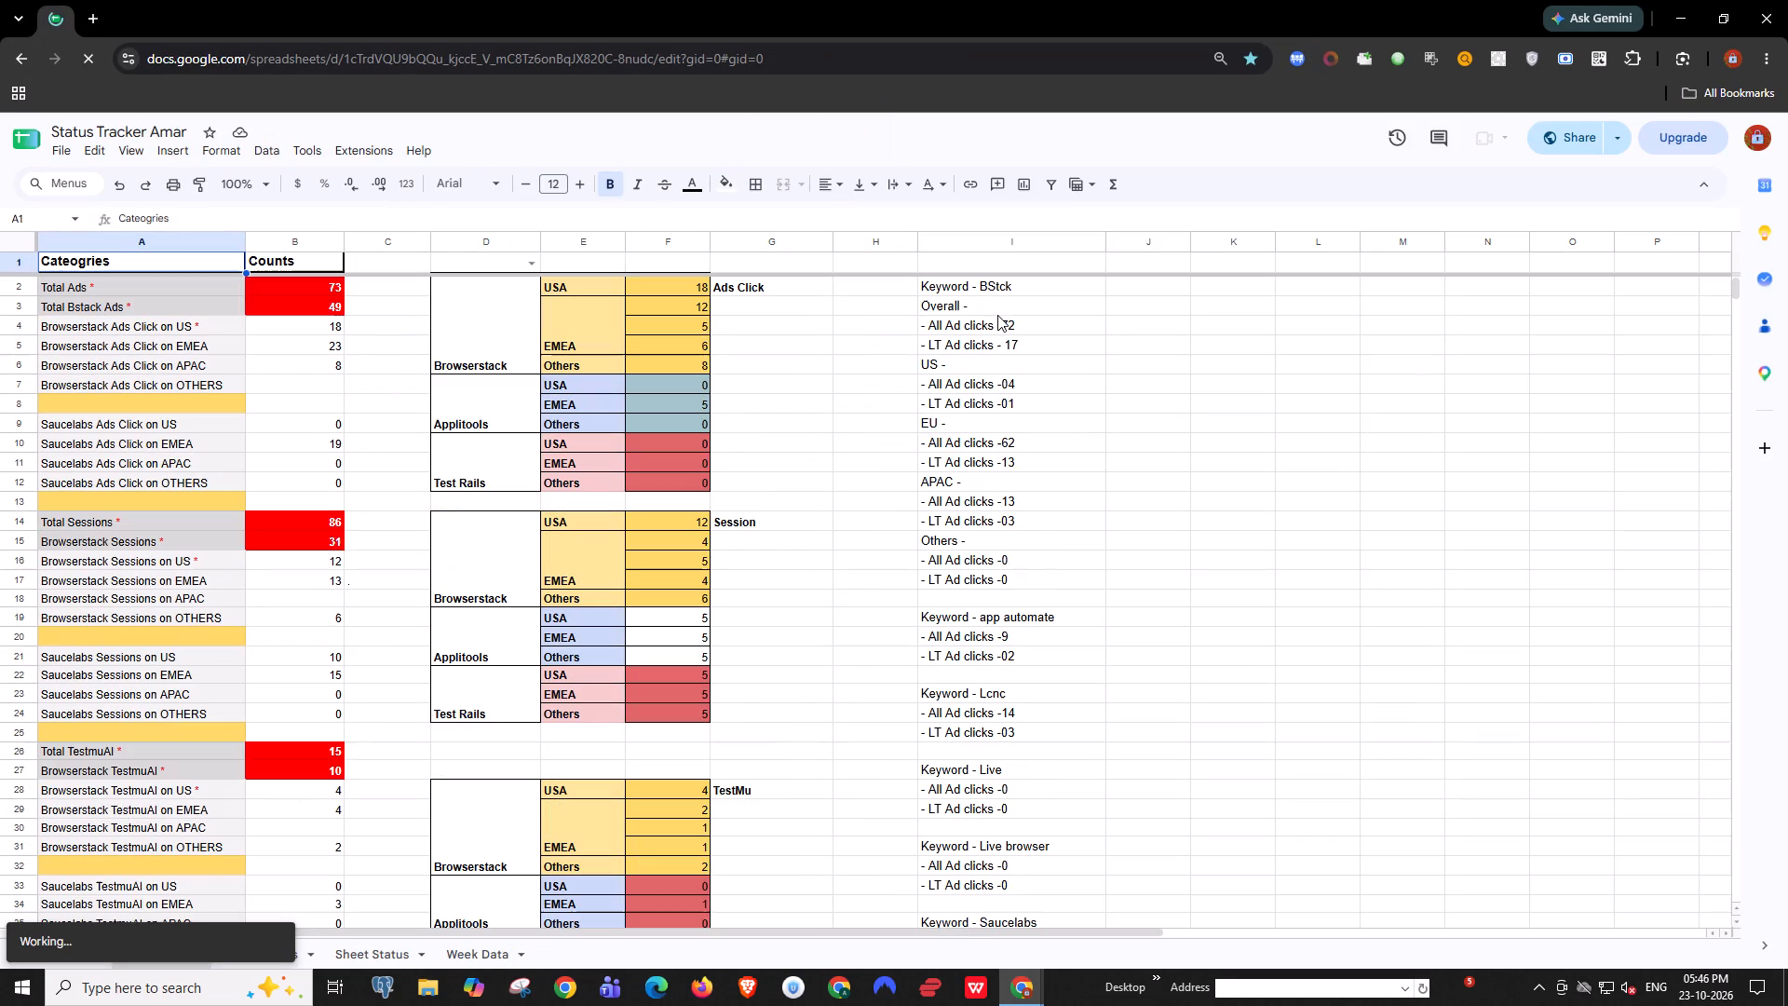
scroll(997, 315, up, 2)
scroll(993, 406, up, 7)
scroll(942, 294, up, 3)
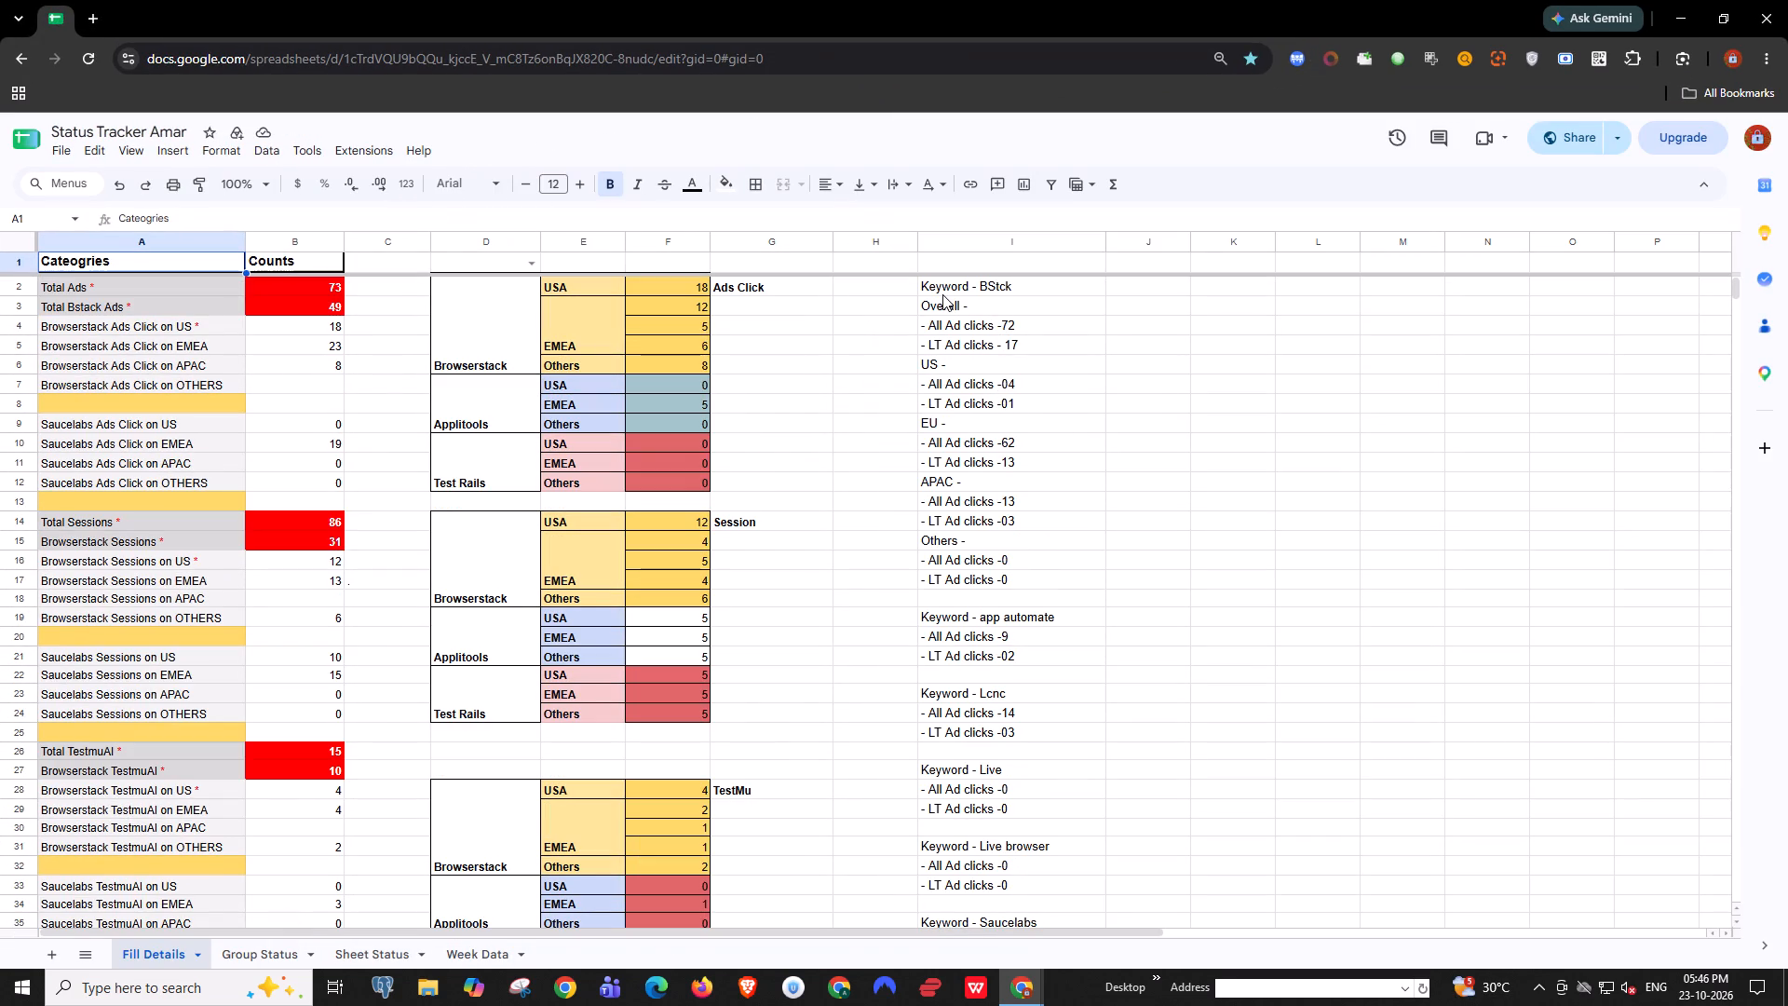
drag(945, 285, 985, 892)
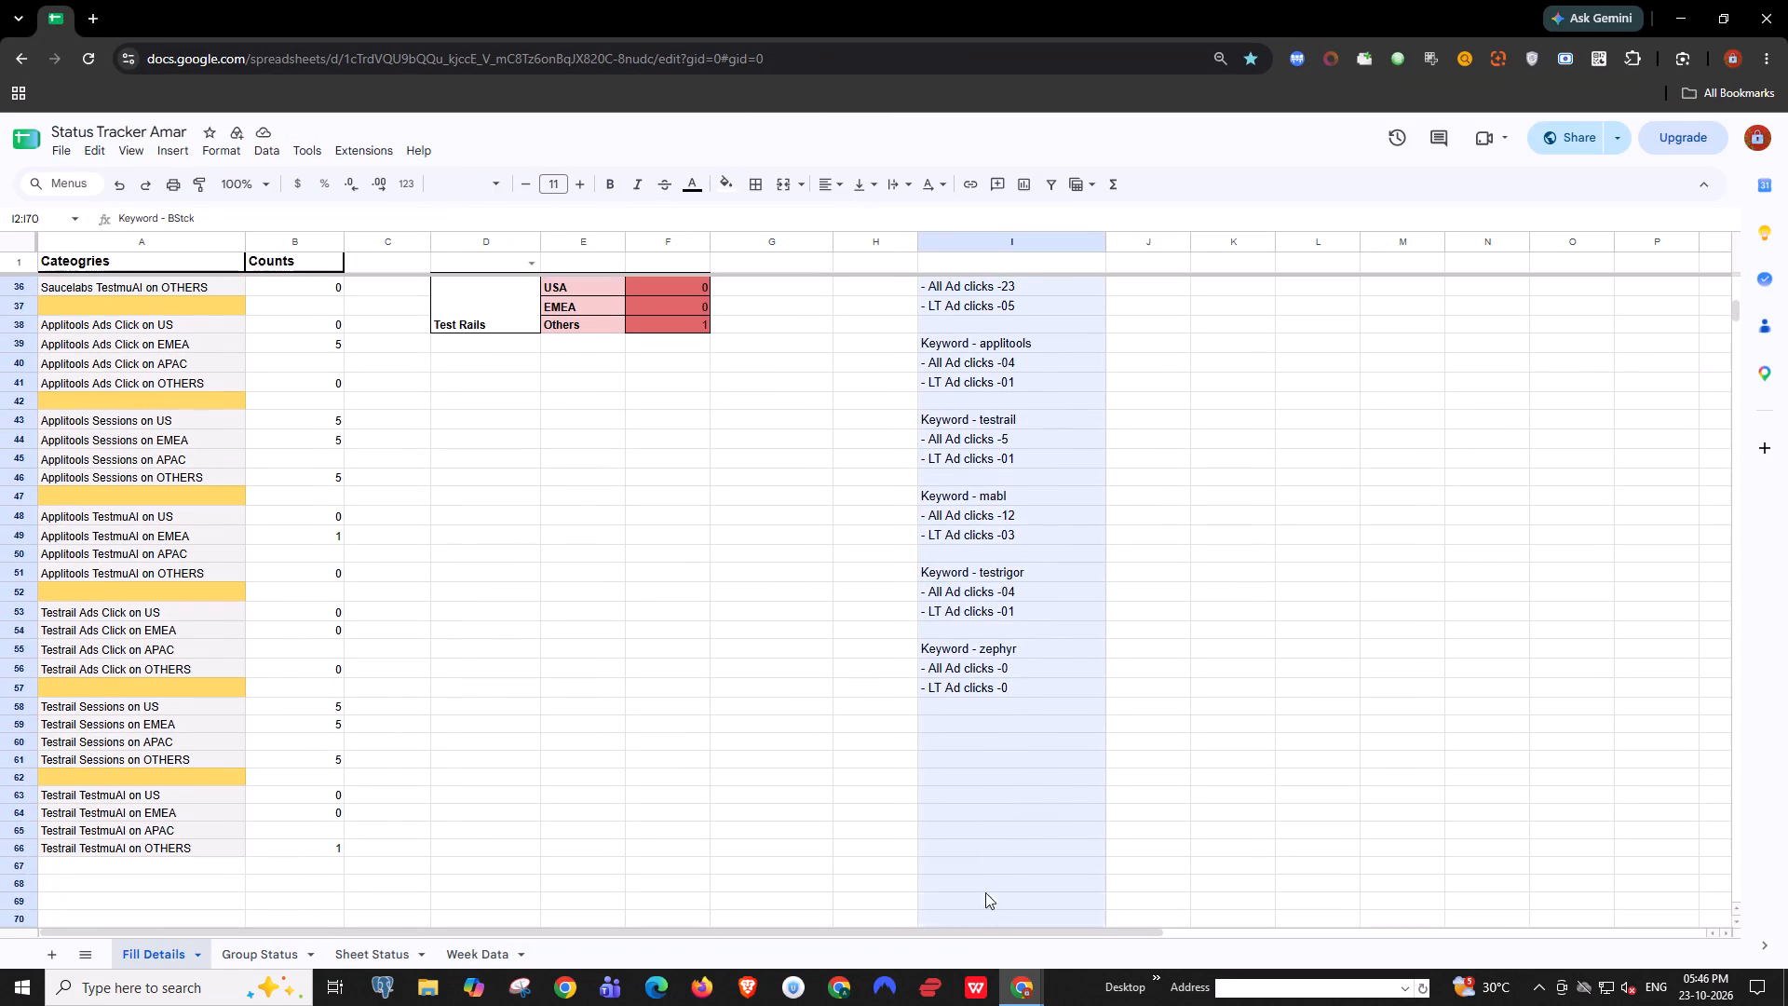
drag(985, 892, 991, 686)
key(ctrl+c)
key(ctrl+c)
key(ctrl+c)
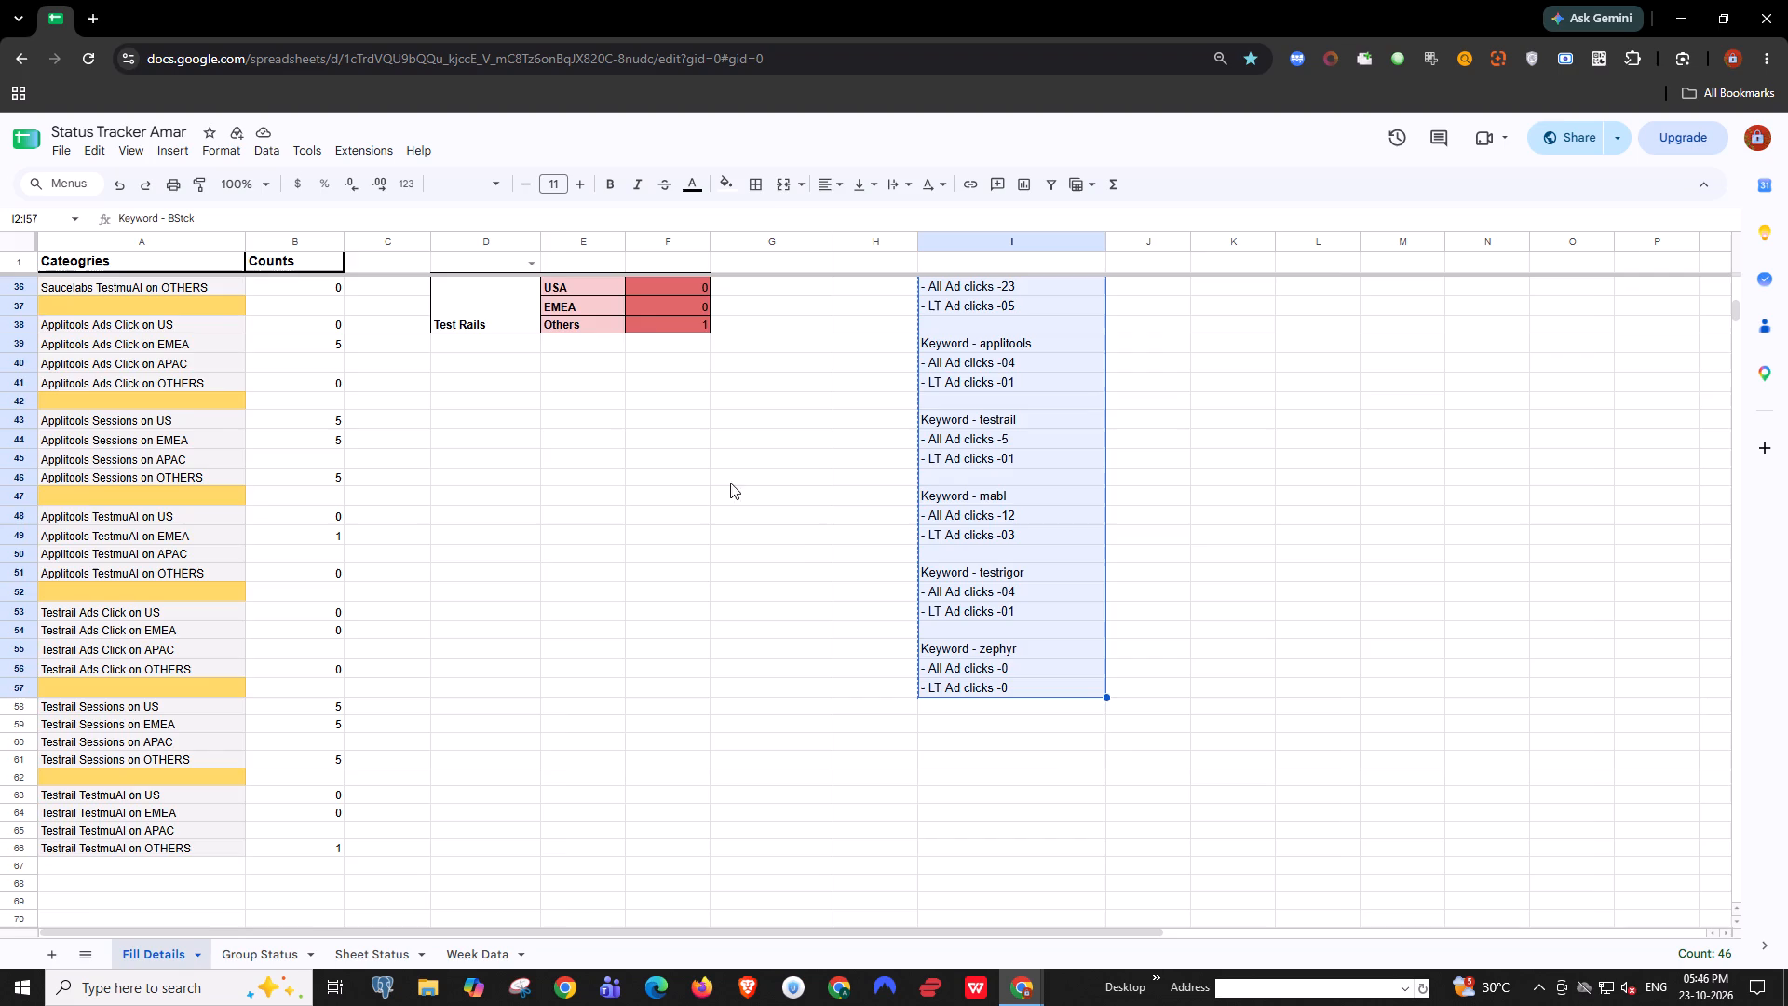
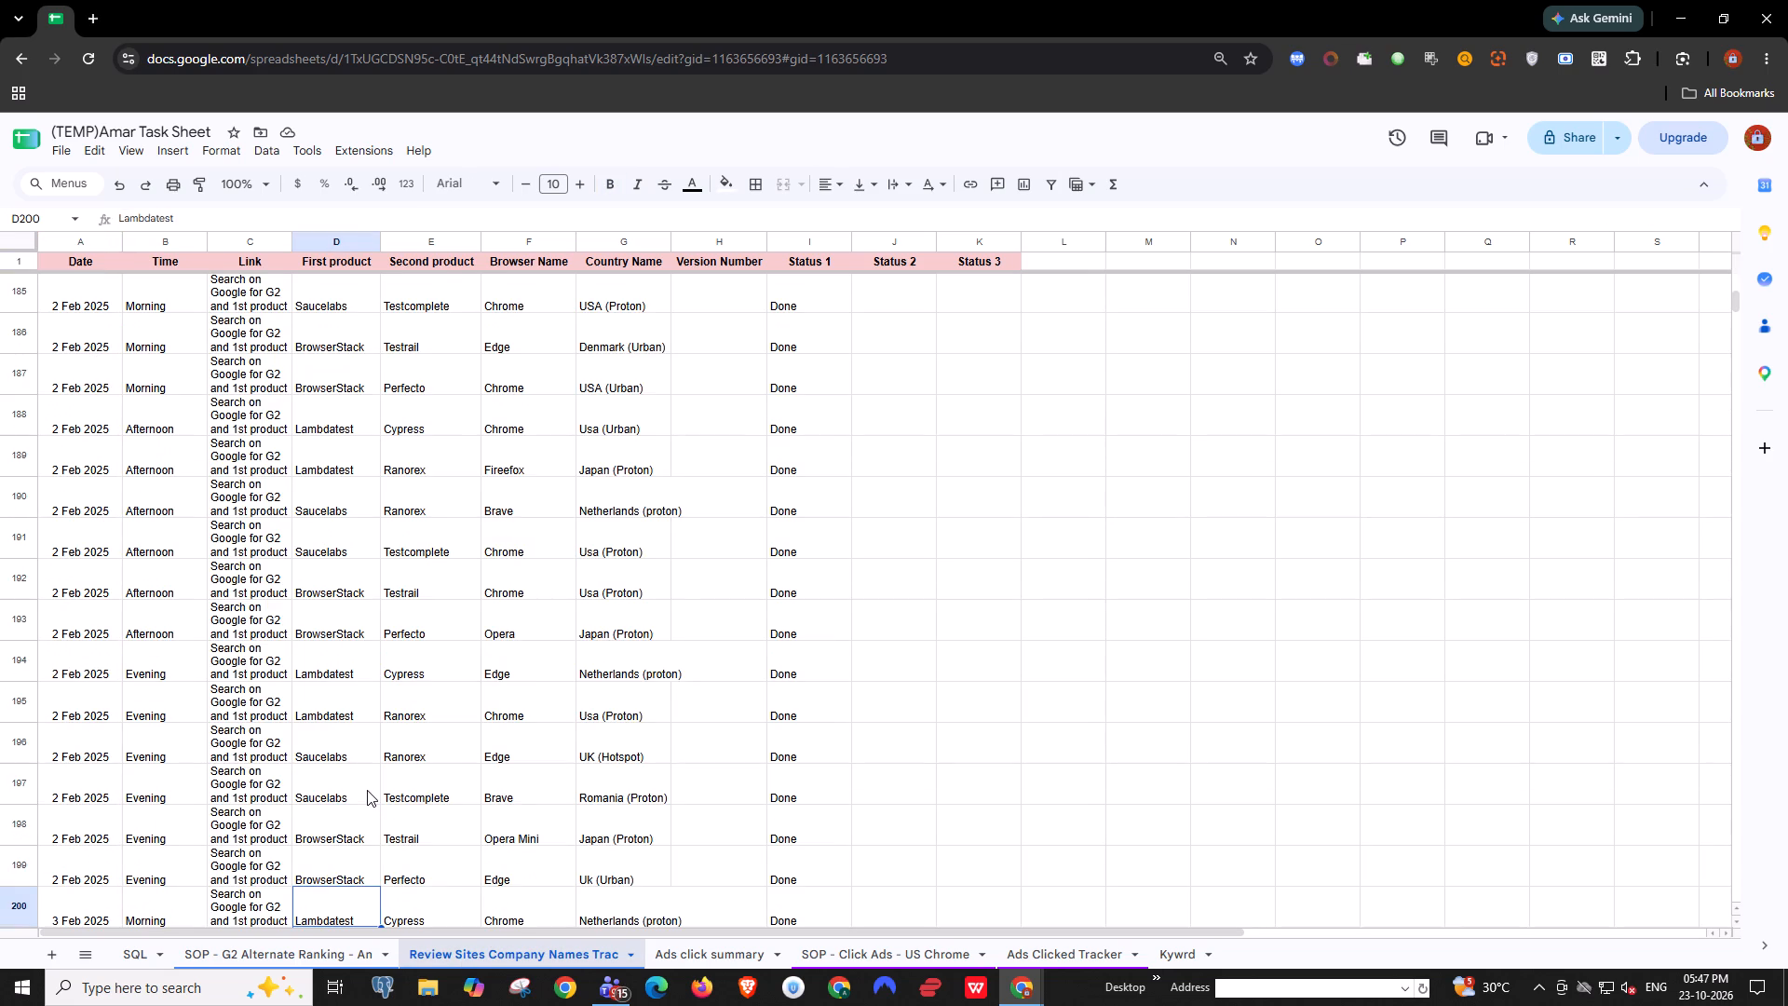
Check the last rows of the Review Sites Company Names Trac sheet, the October 2026 columns of Ads Clicked Tracker, and the Kywrd sheet.
scroll(367, 790, down, 4)
key(ctrl+Down)
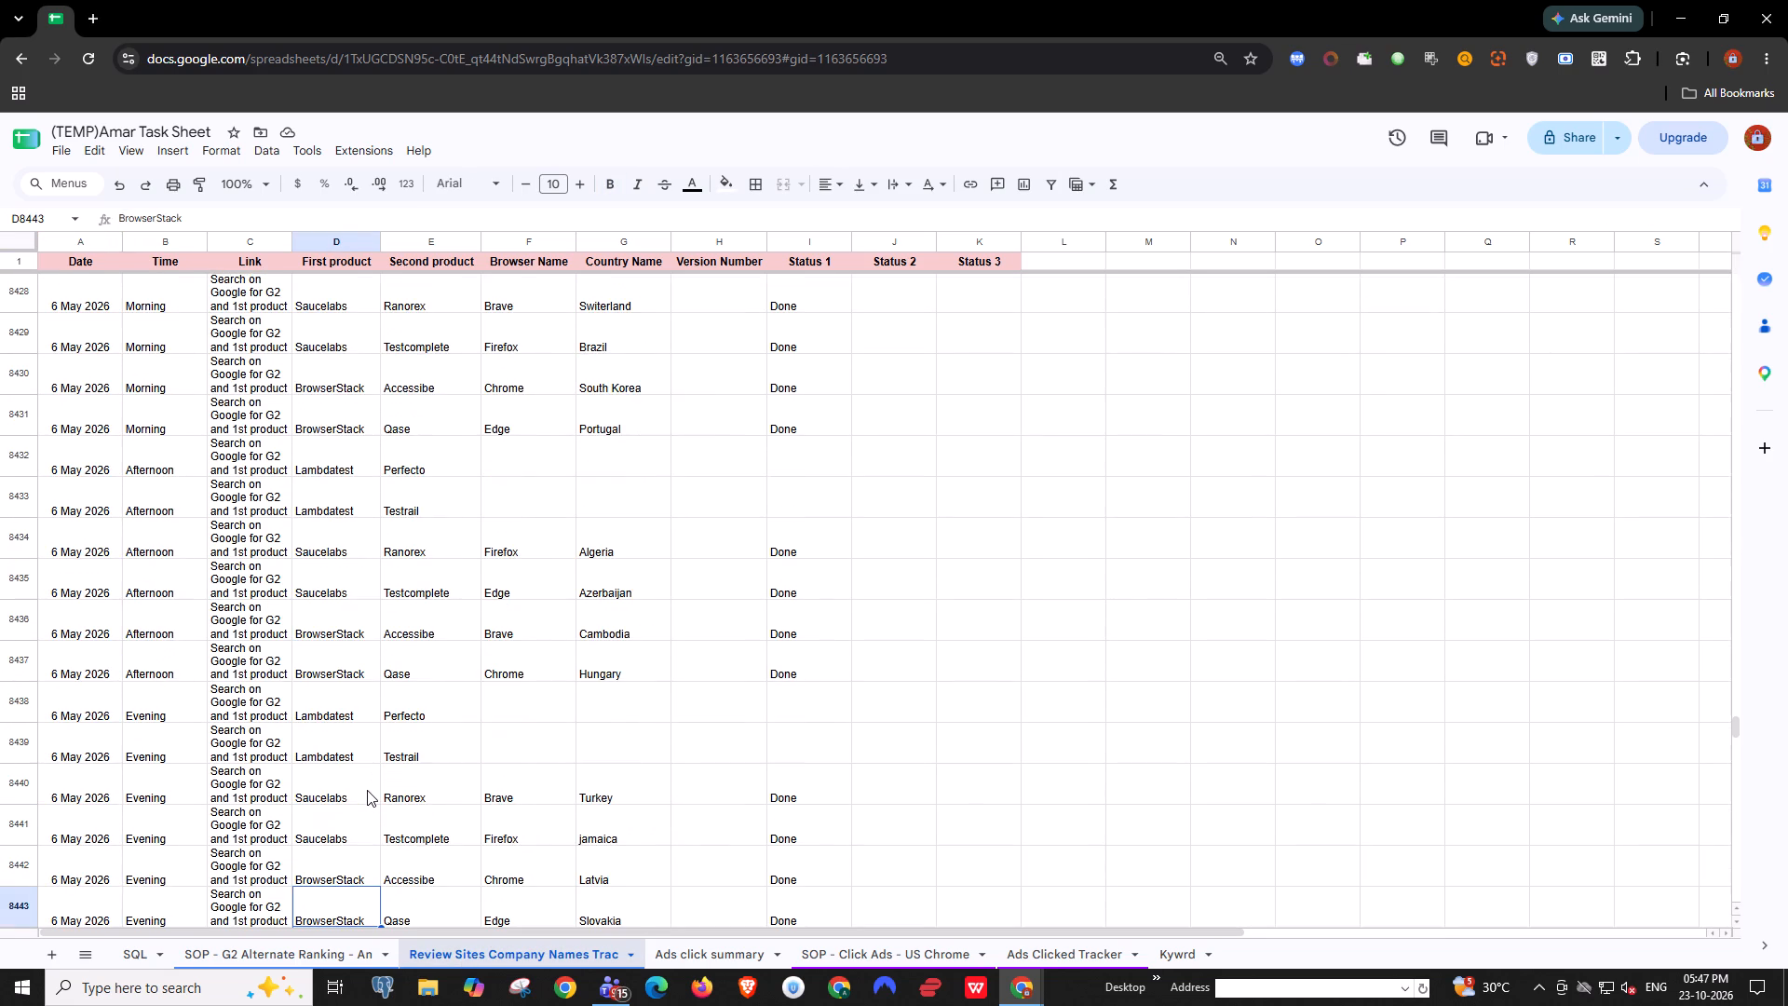
key(ctrl+Down)
key(ctrl+Down)
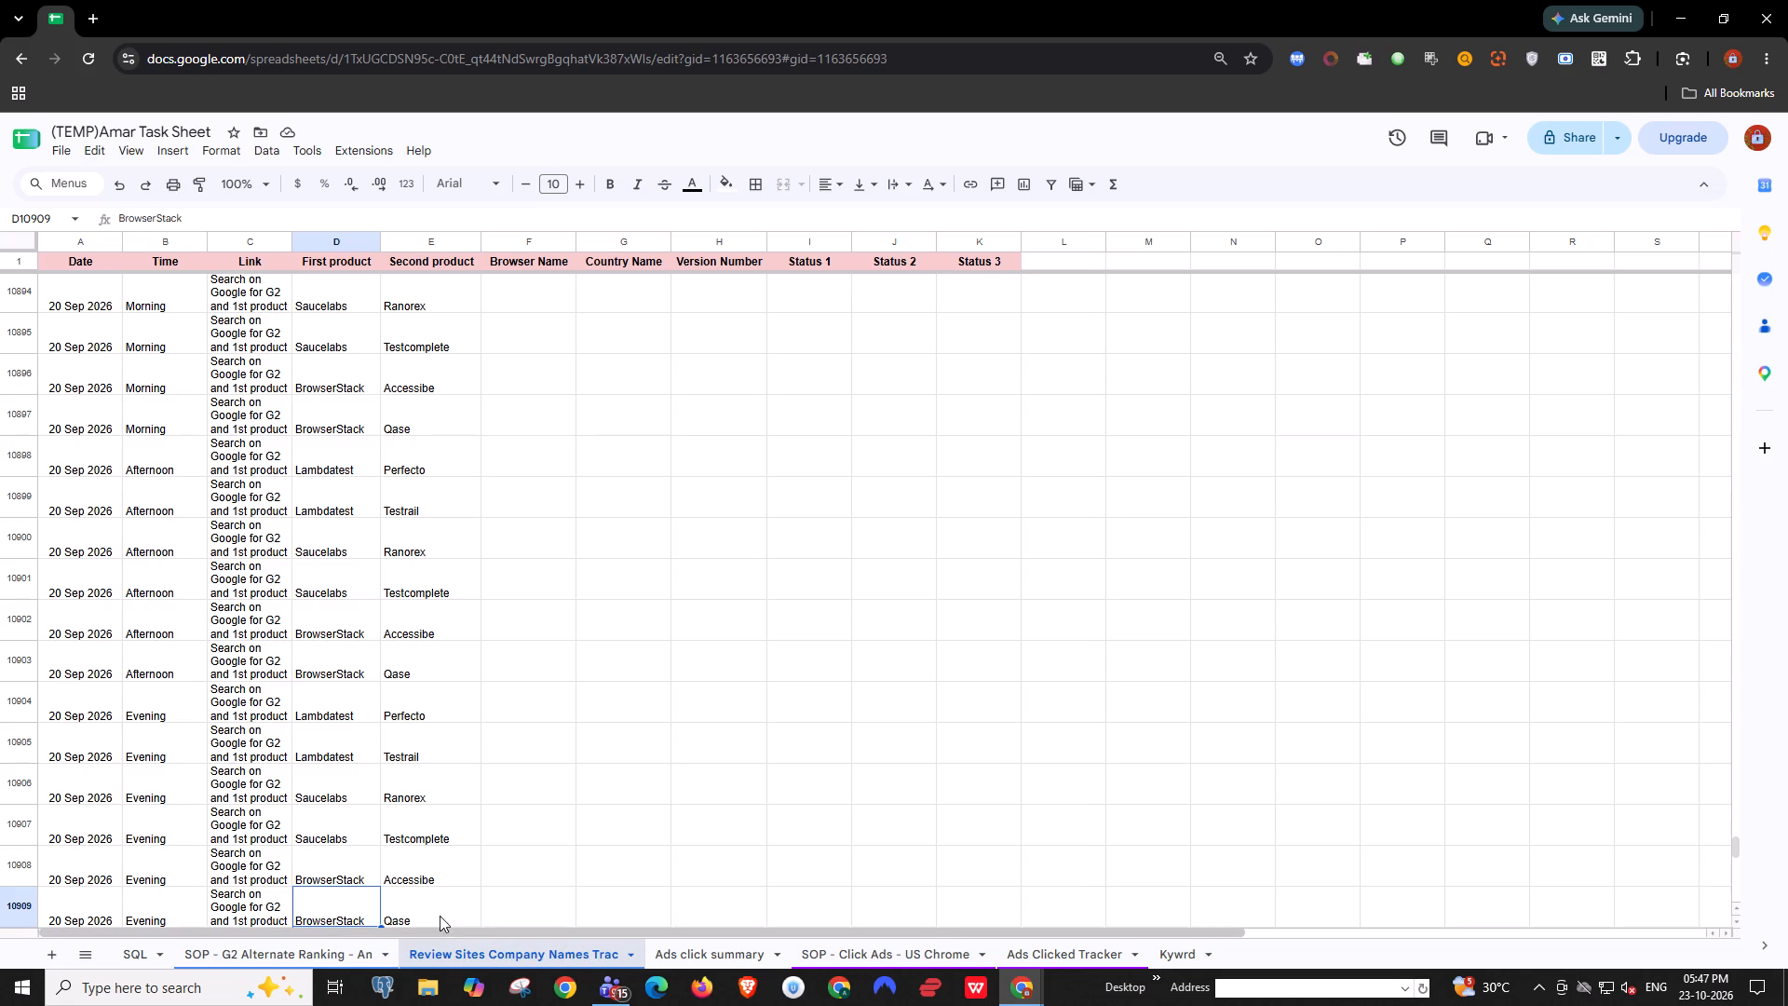
click(1112, 961)
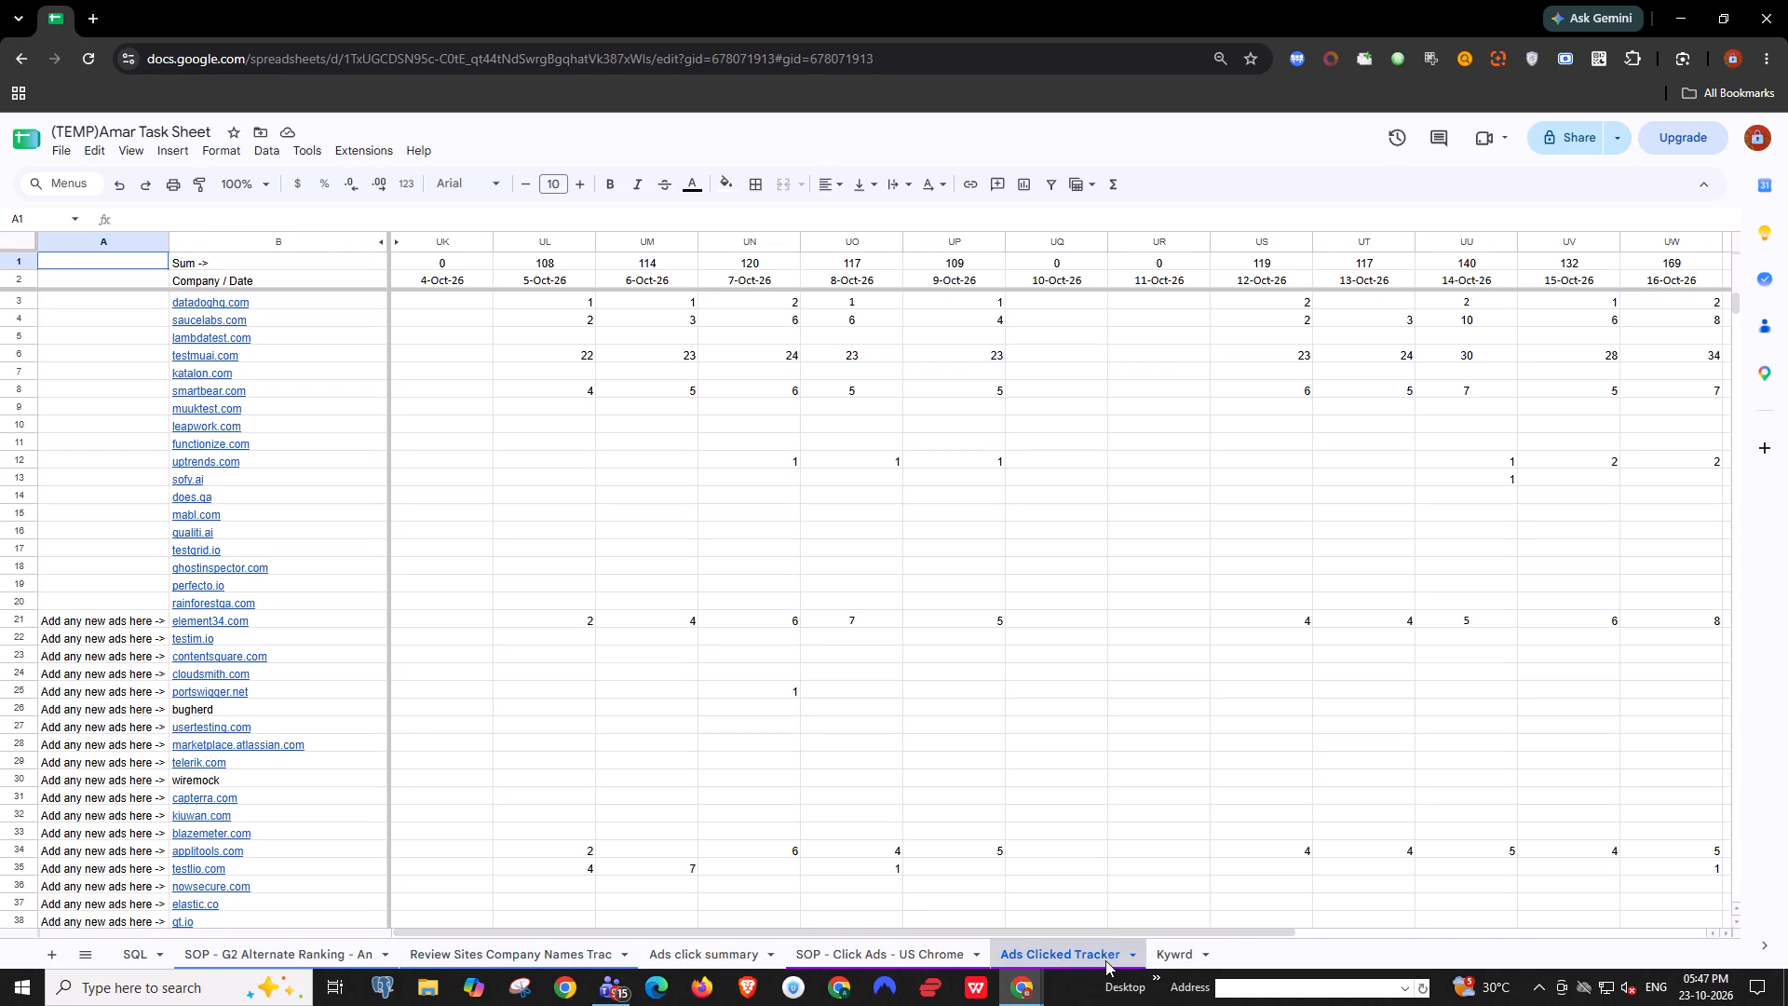
drag(867, 930, 1393, 939)
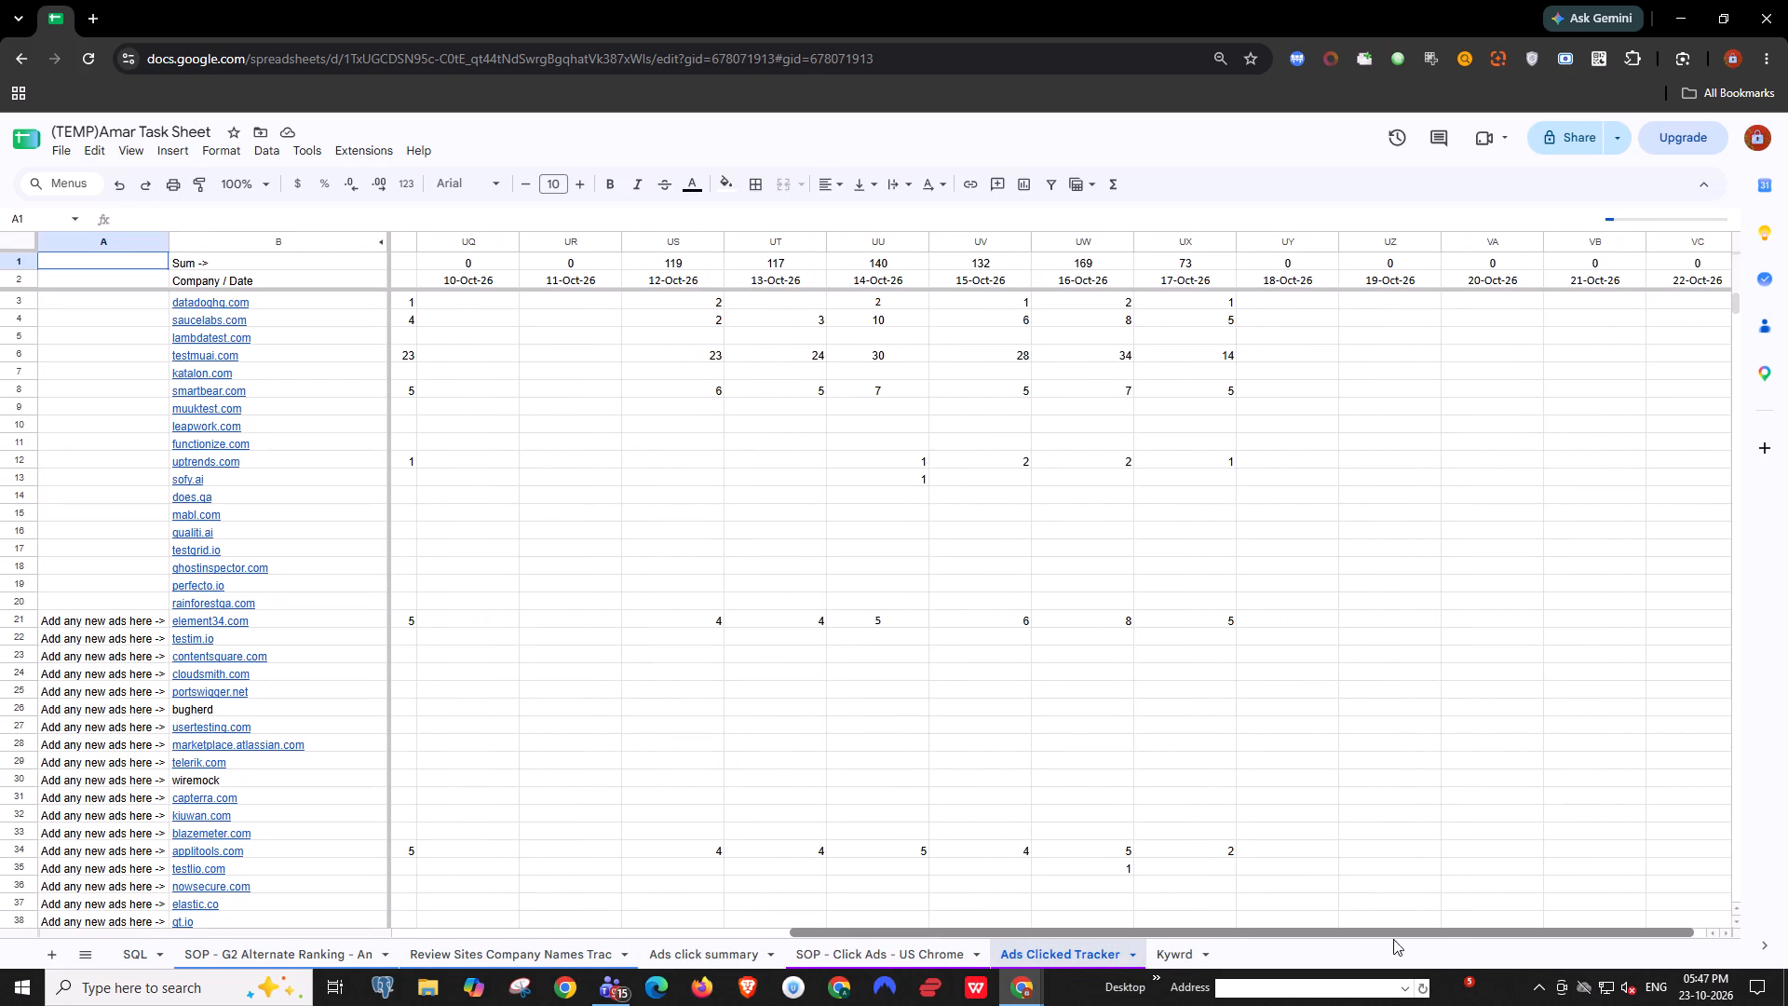
drag(1393, 939, 1450, 938)
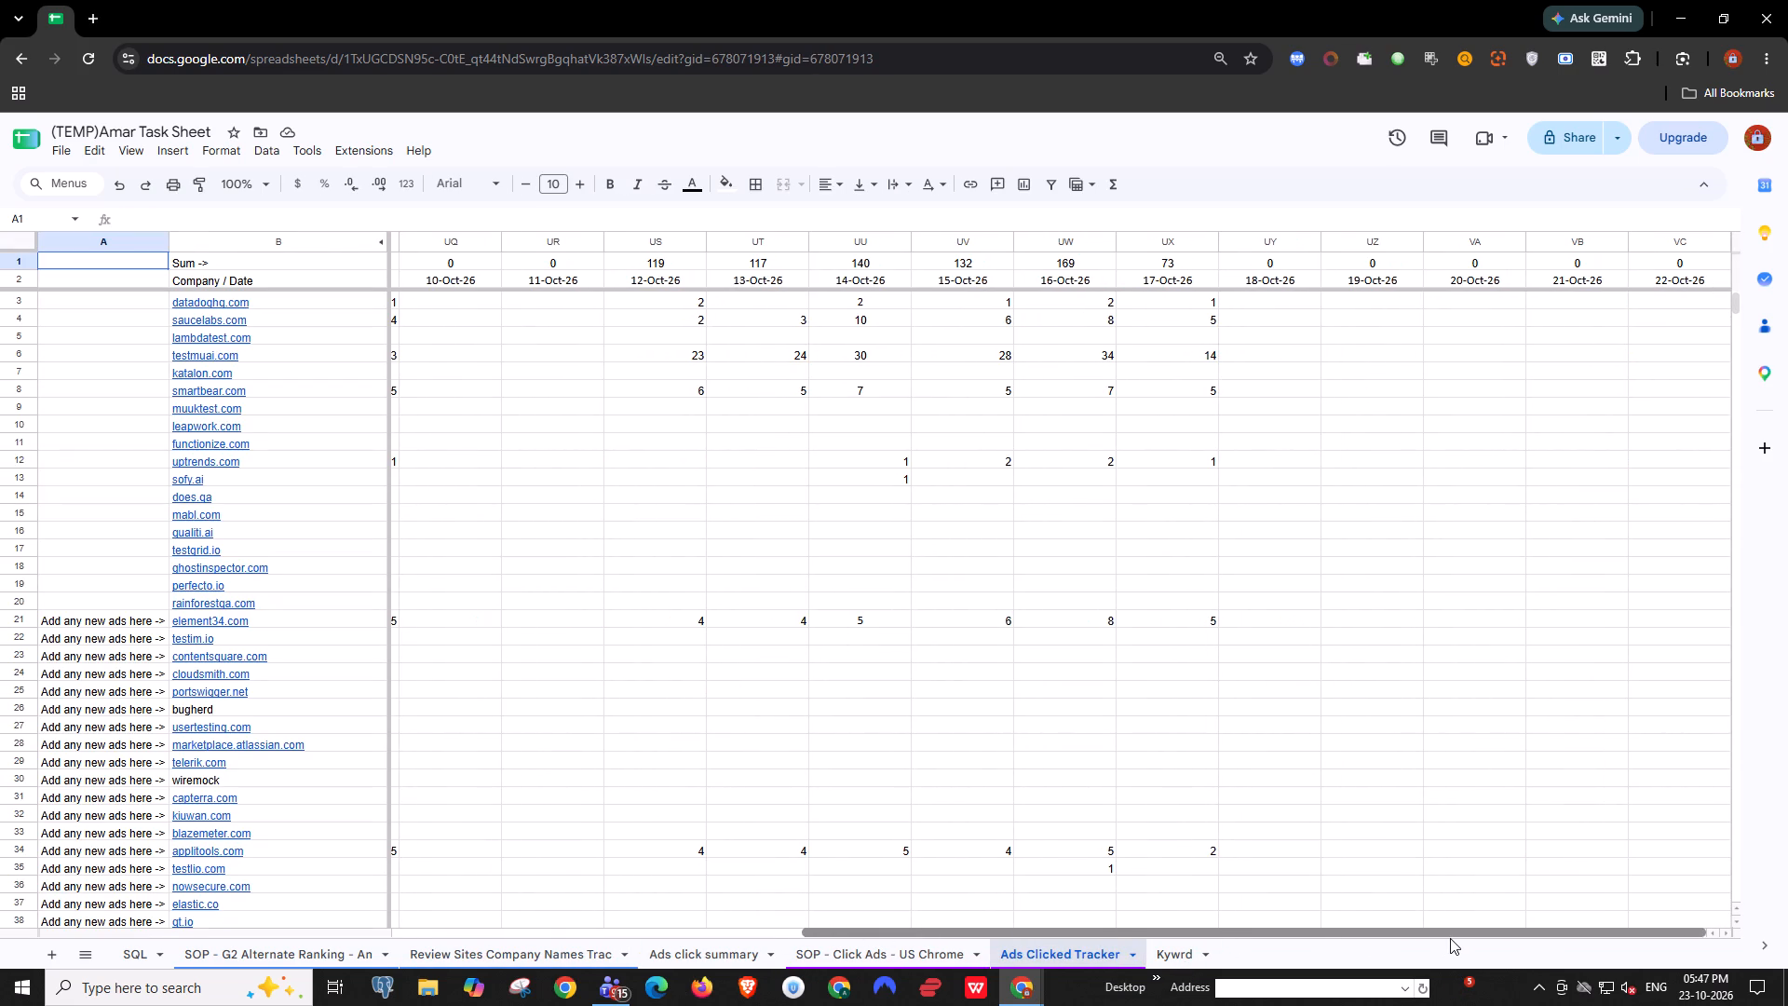
drag(1450, 938, 1400, 941)
click(1163, 953)
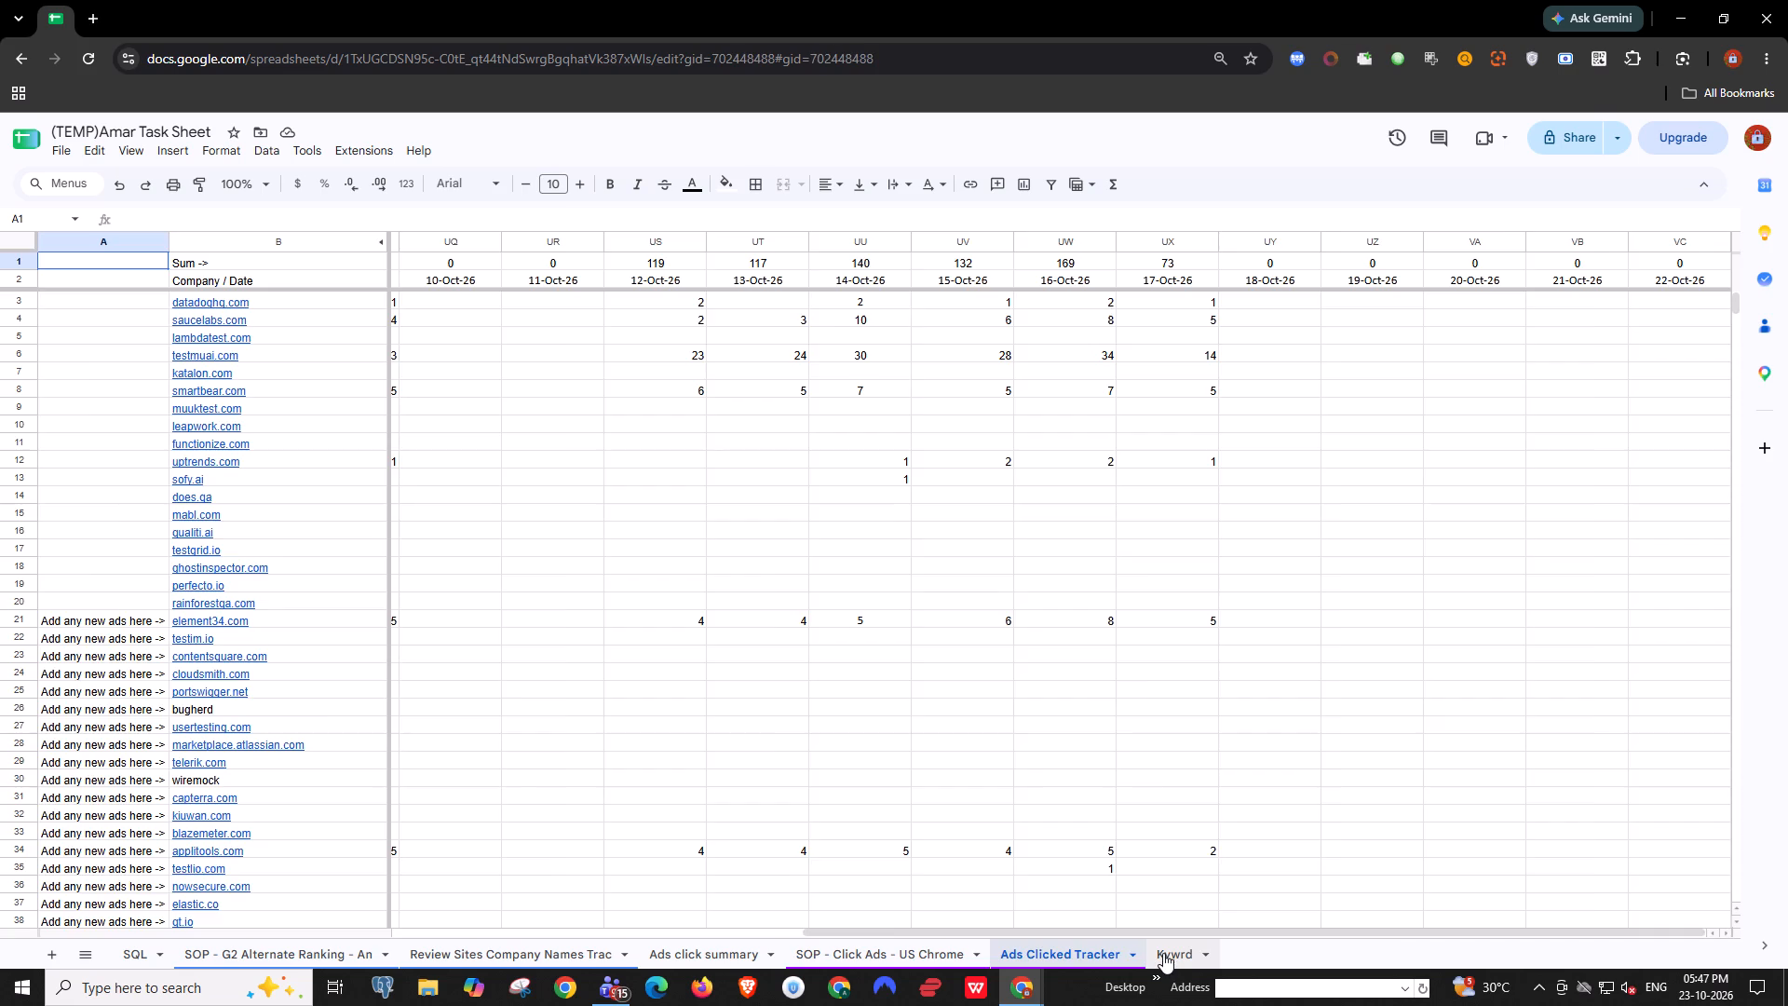
drag(993, 931, 941, 945)
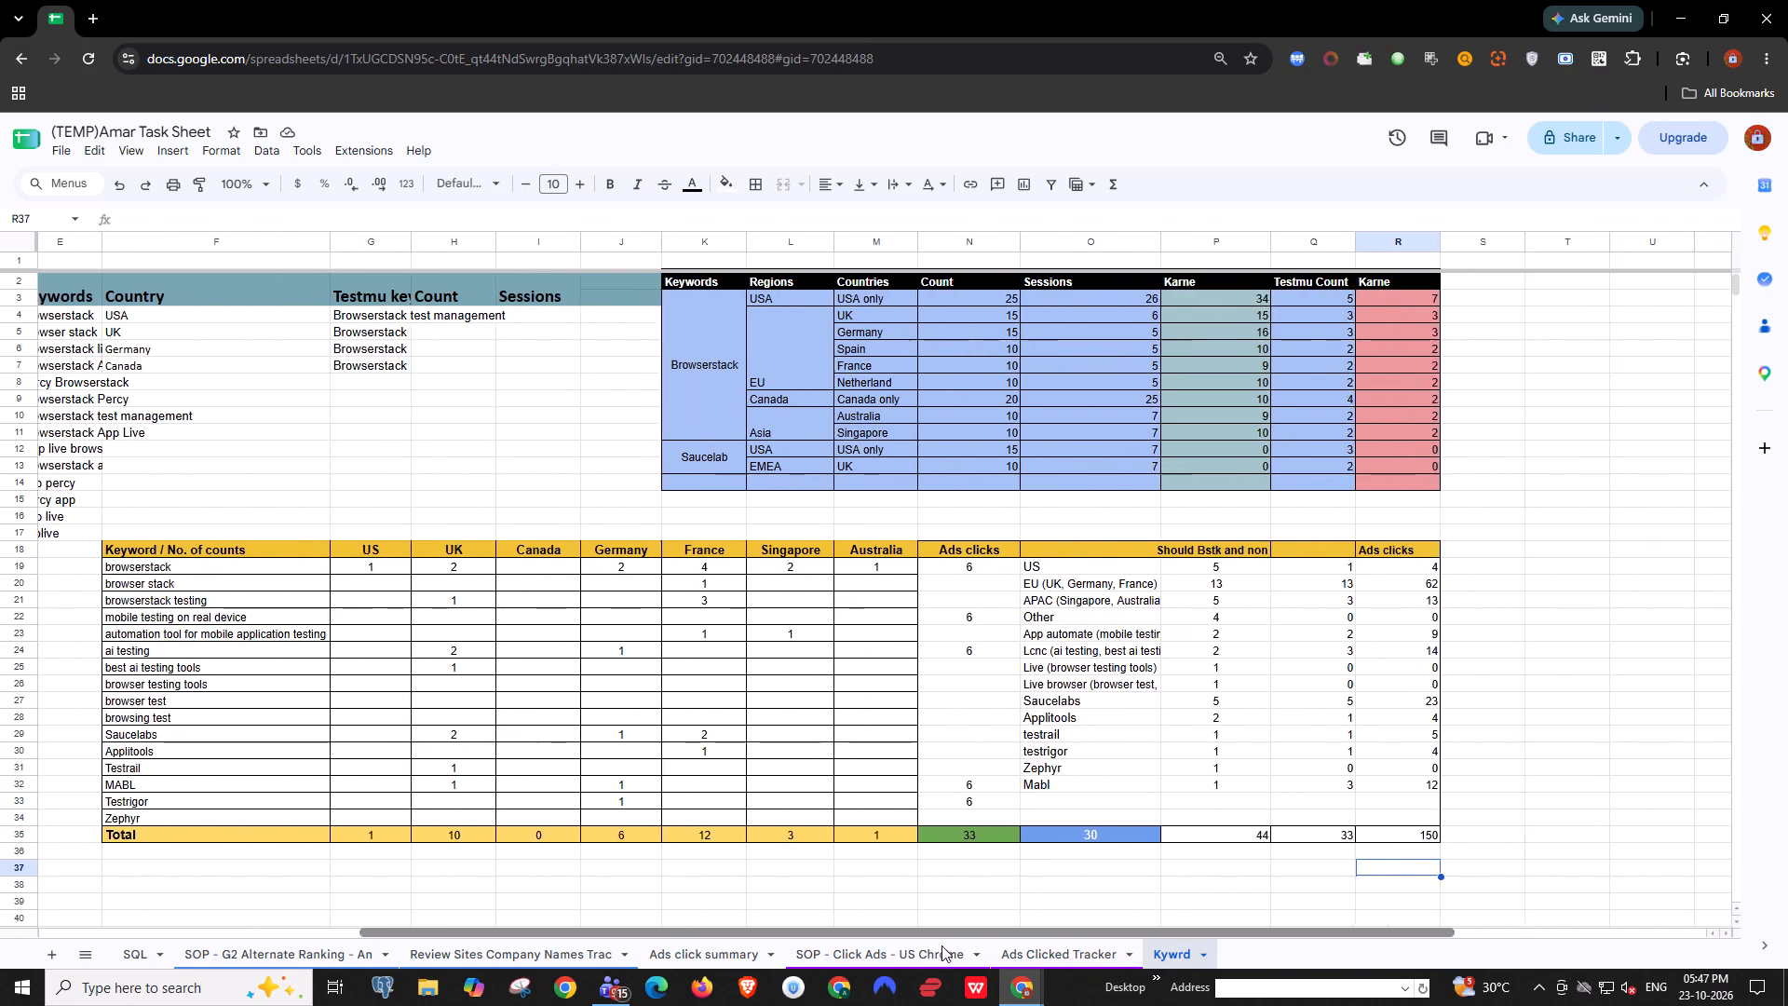
drag(941, 945, 790, 945)
In the Review Sites Company Names Trac sheet, copy the browser, country and status entries of F9685:I9688, from Chrome/Kyrgyzstan through Brave/USA.
click(536, 947)
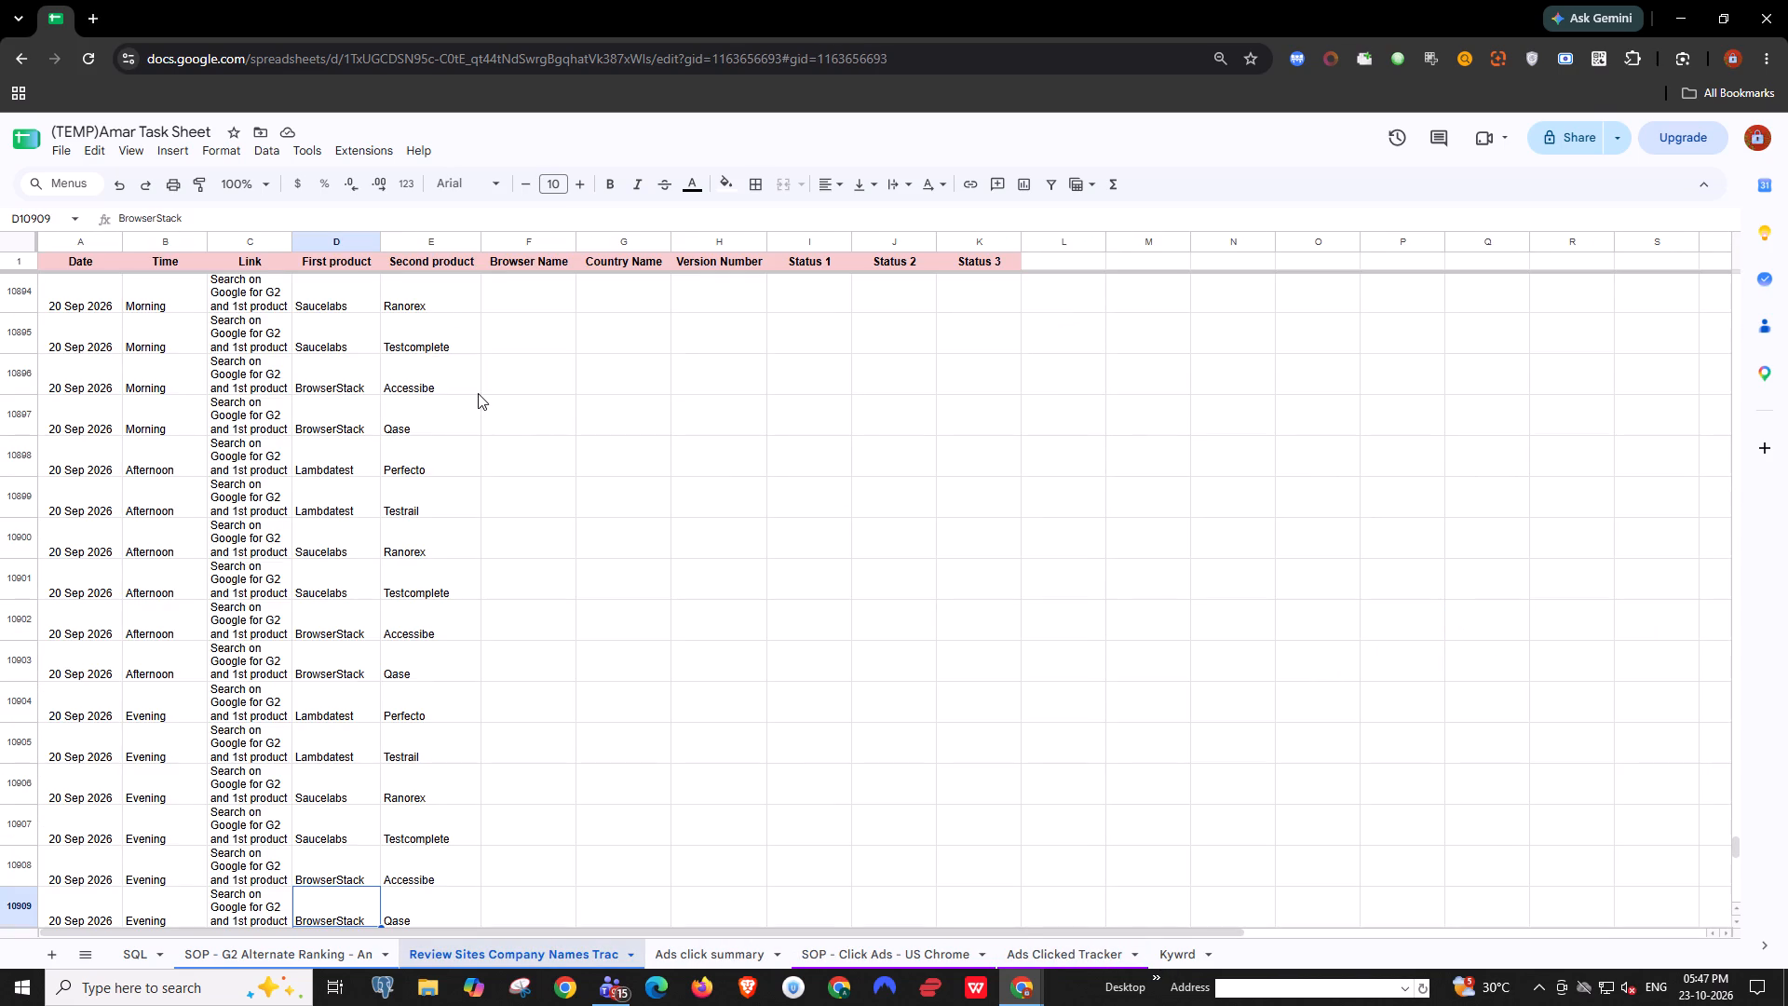
scroll(478, 394, up, 14)
click(639, 666)
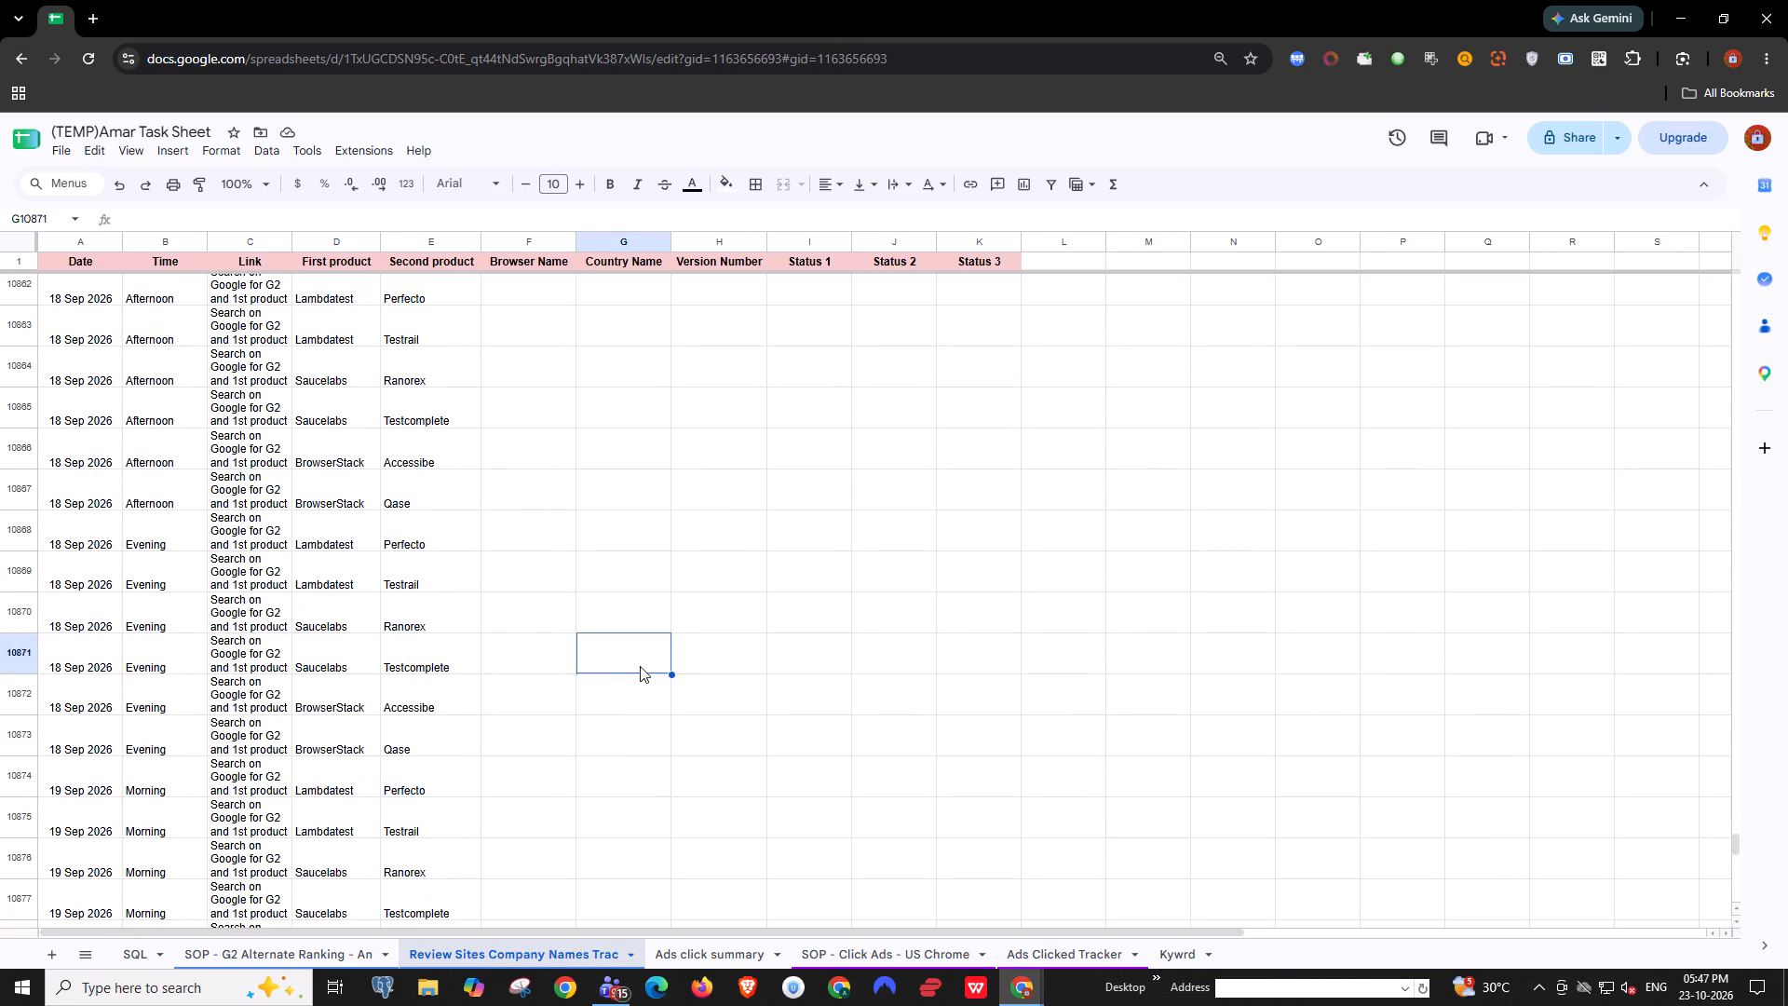
key(ctrl+Up)
scroll(639, 666, up, 6)
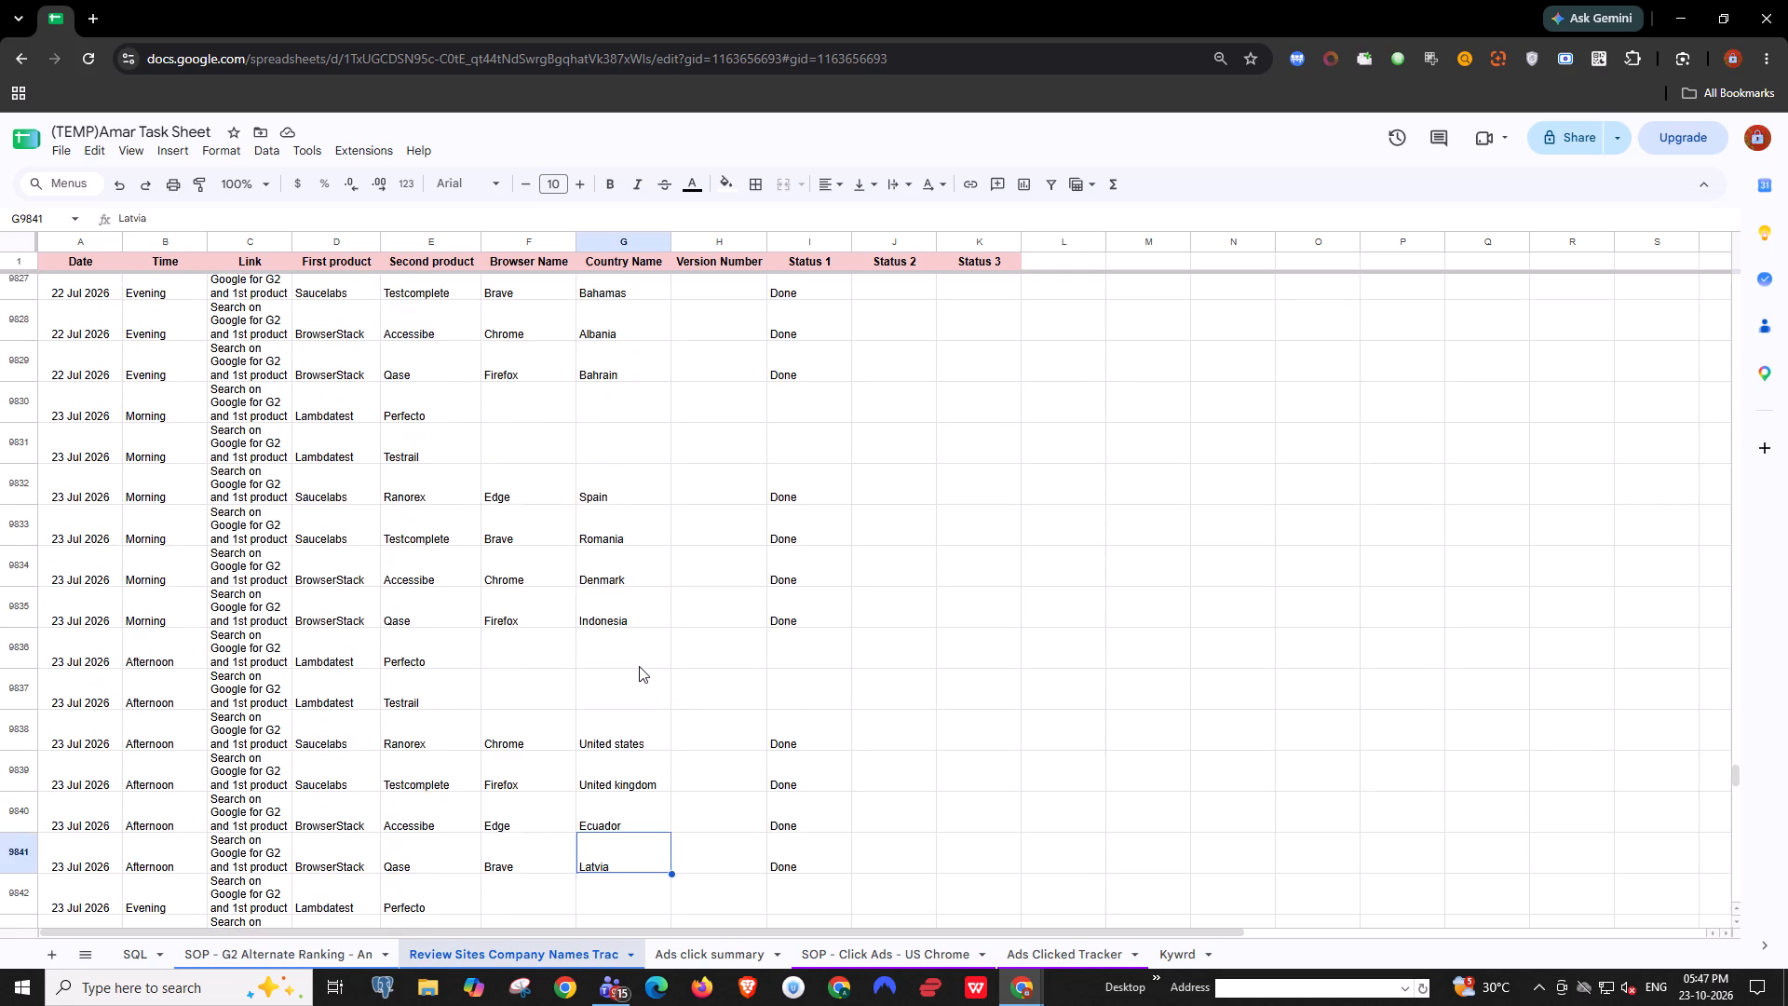
scroll(636, 666, down, 1)
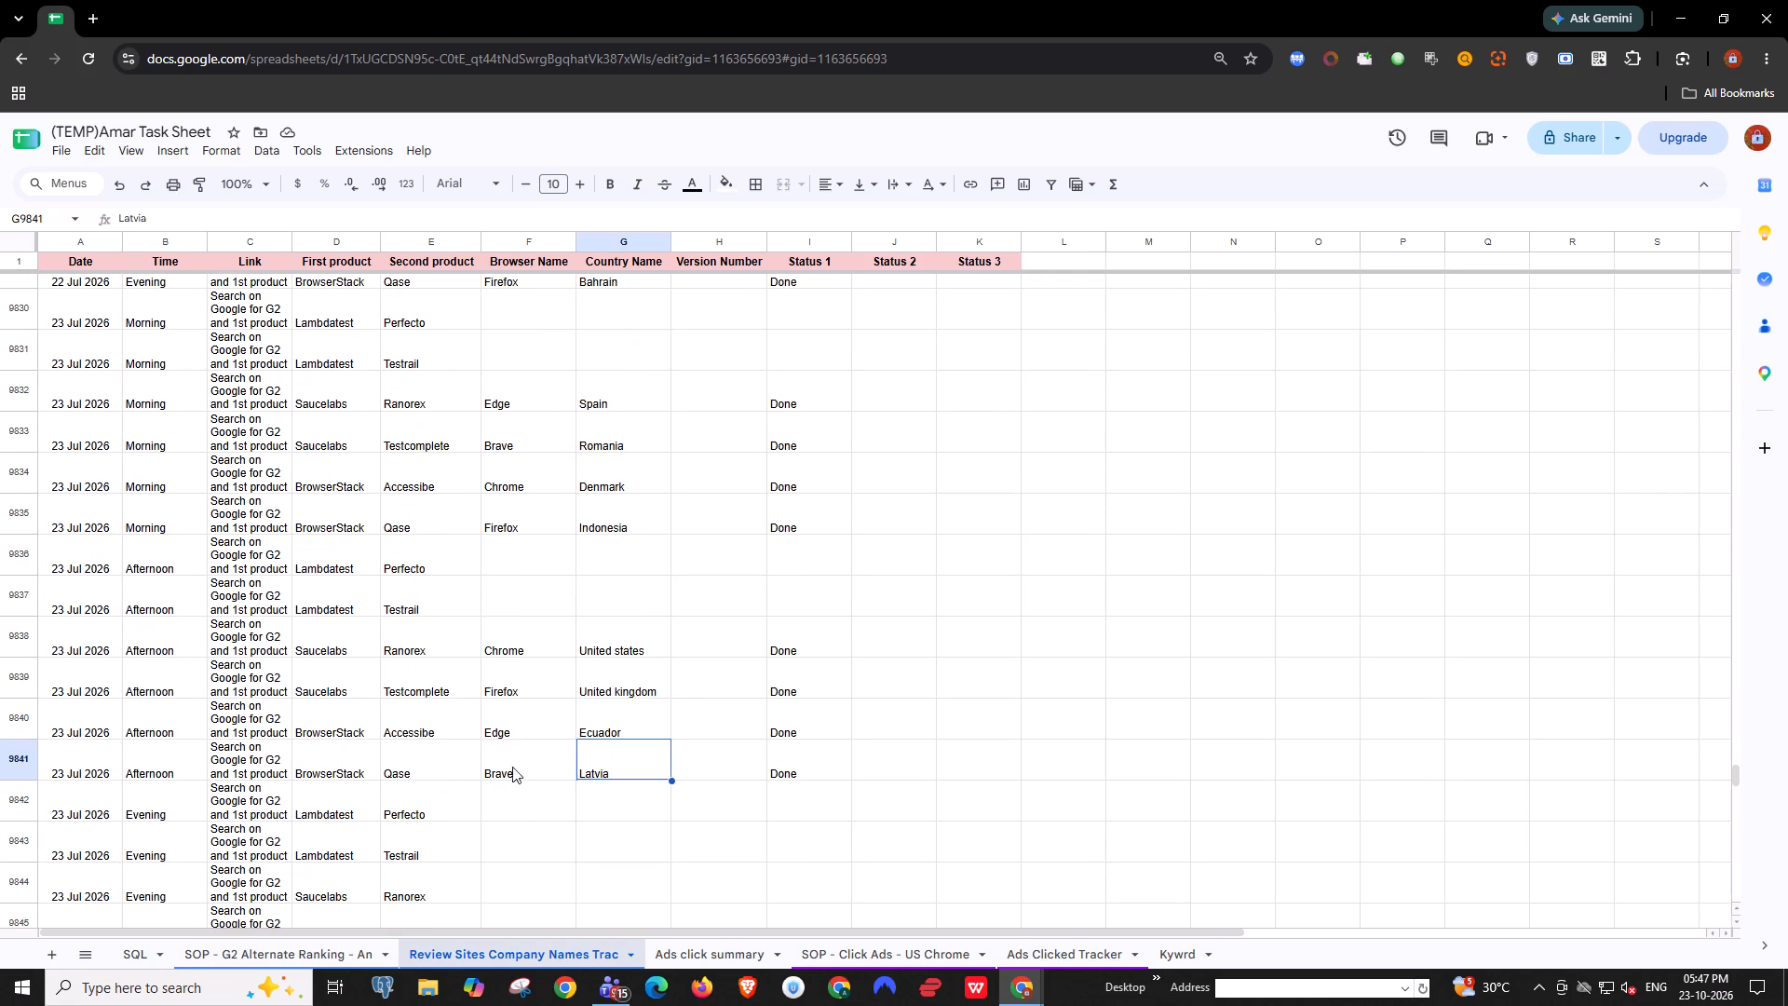
scroll(629, 695, up, 20)
scroll(629, 695, up, 20)
scroll(629, 695, up, 5)
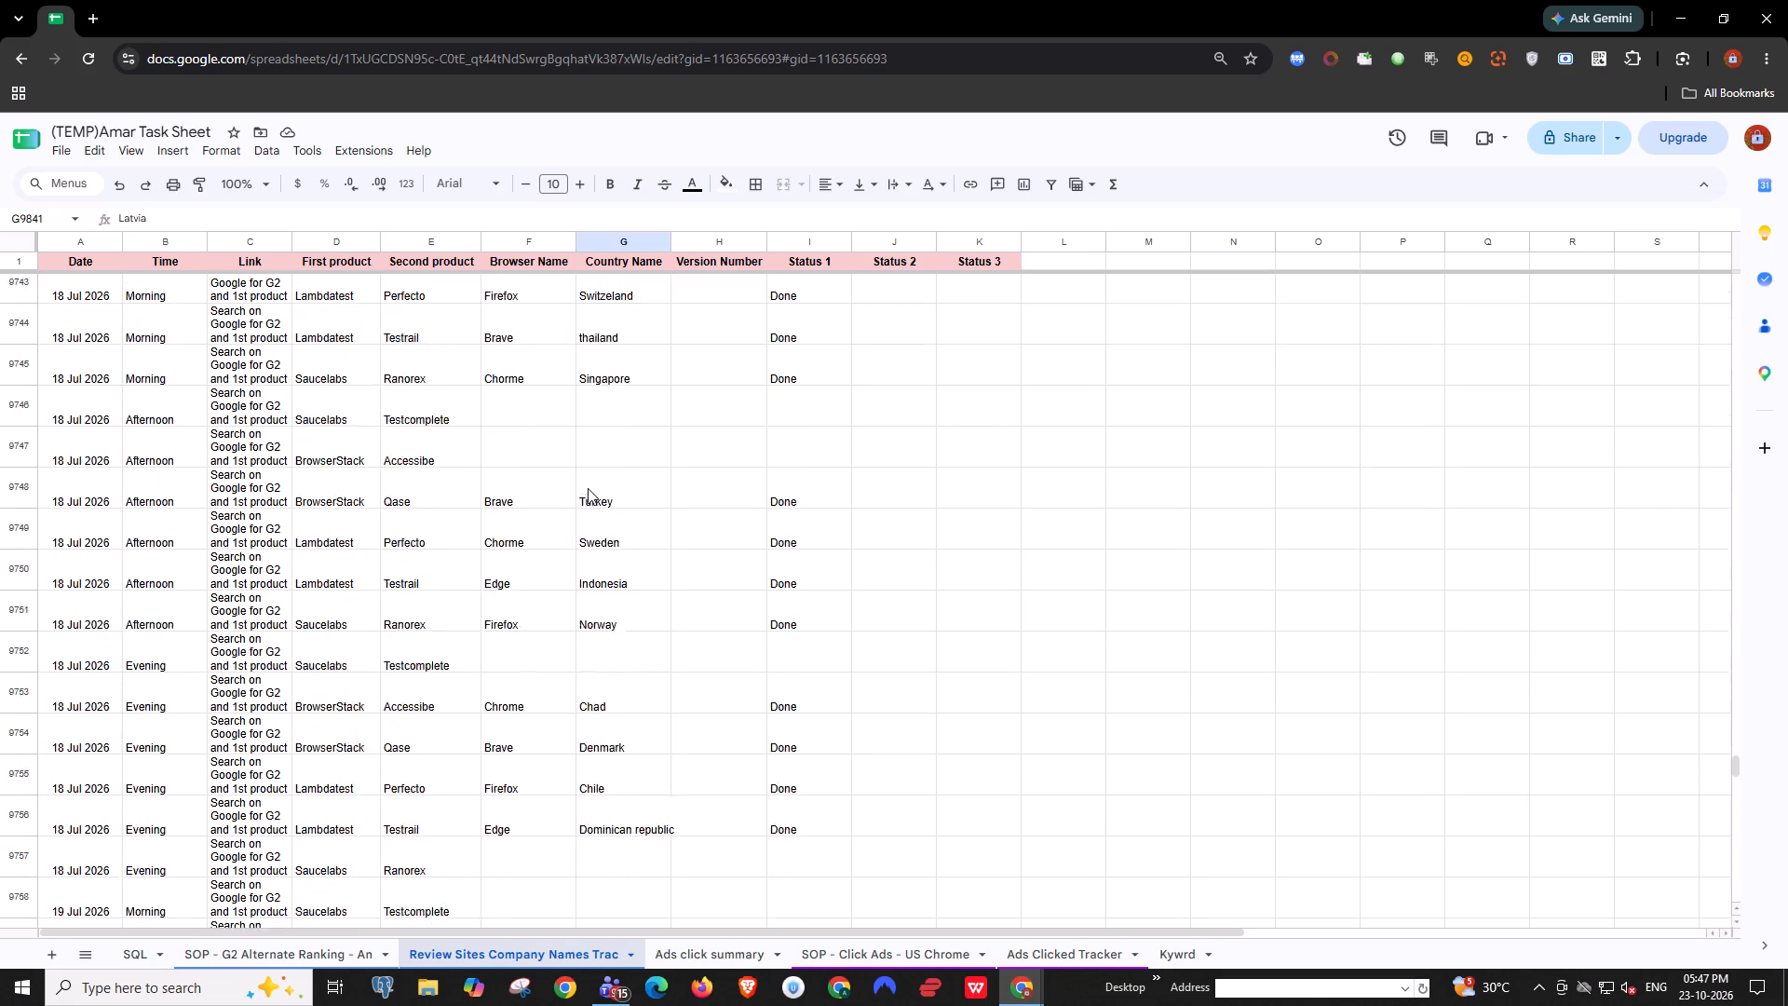
scroll(588, 488, up, 20)
drag(516, 437, 650, 495)
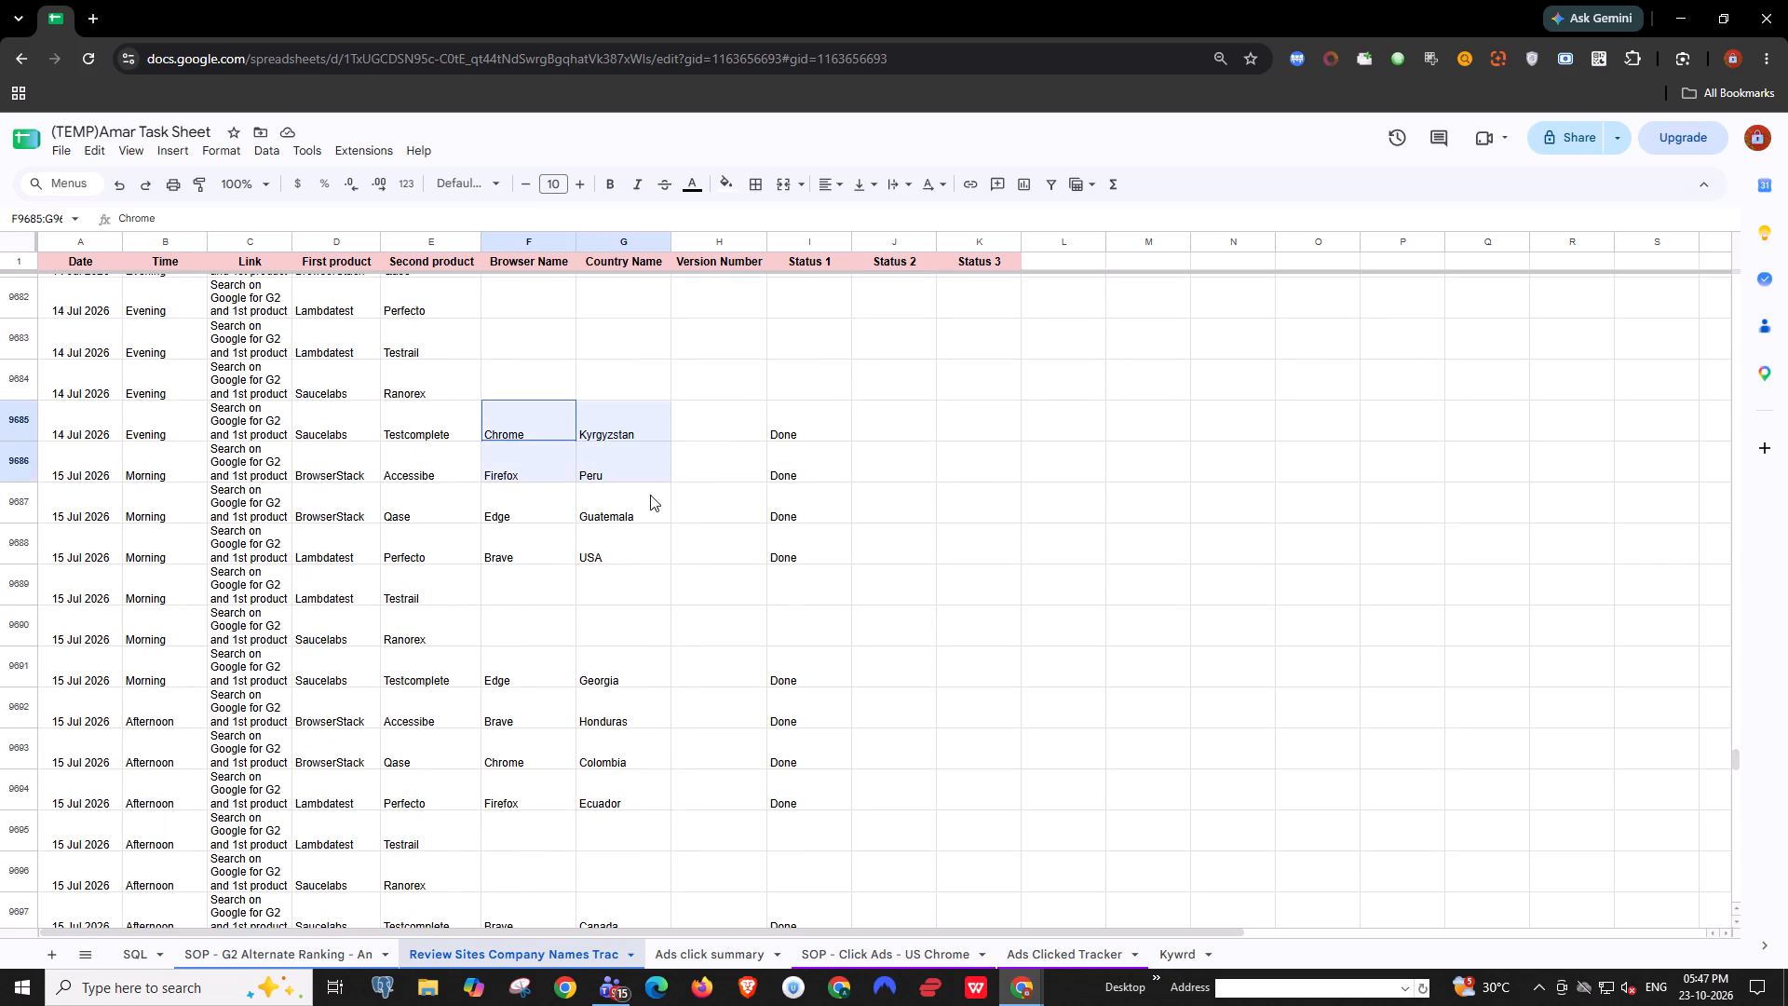
drag(650, 495, 781, 546)
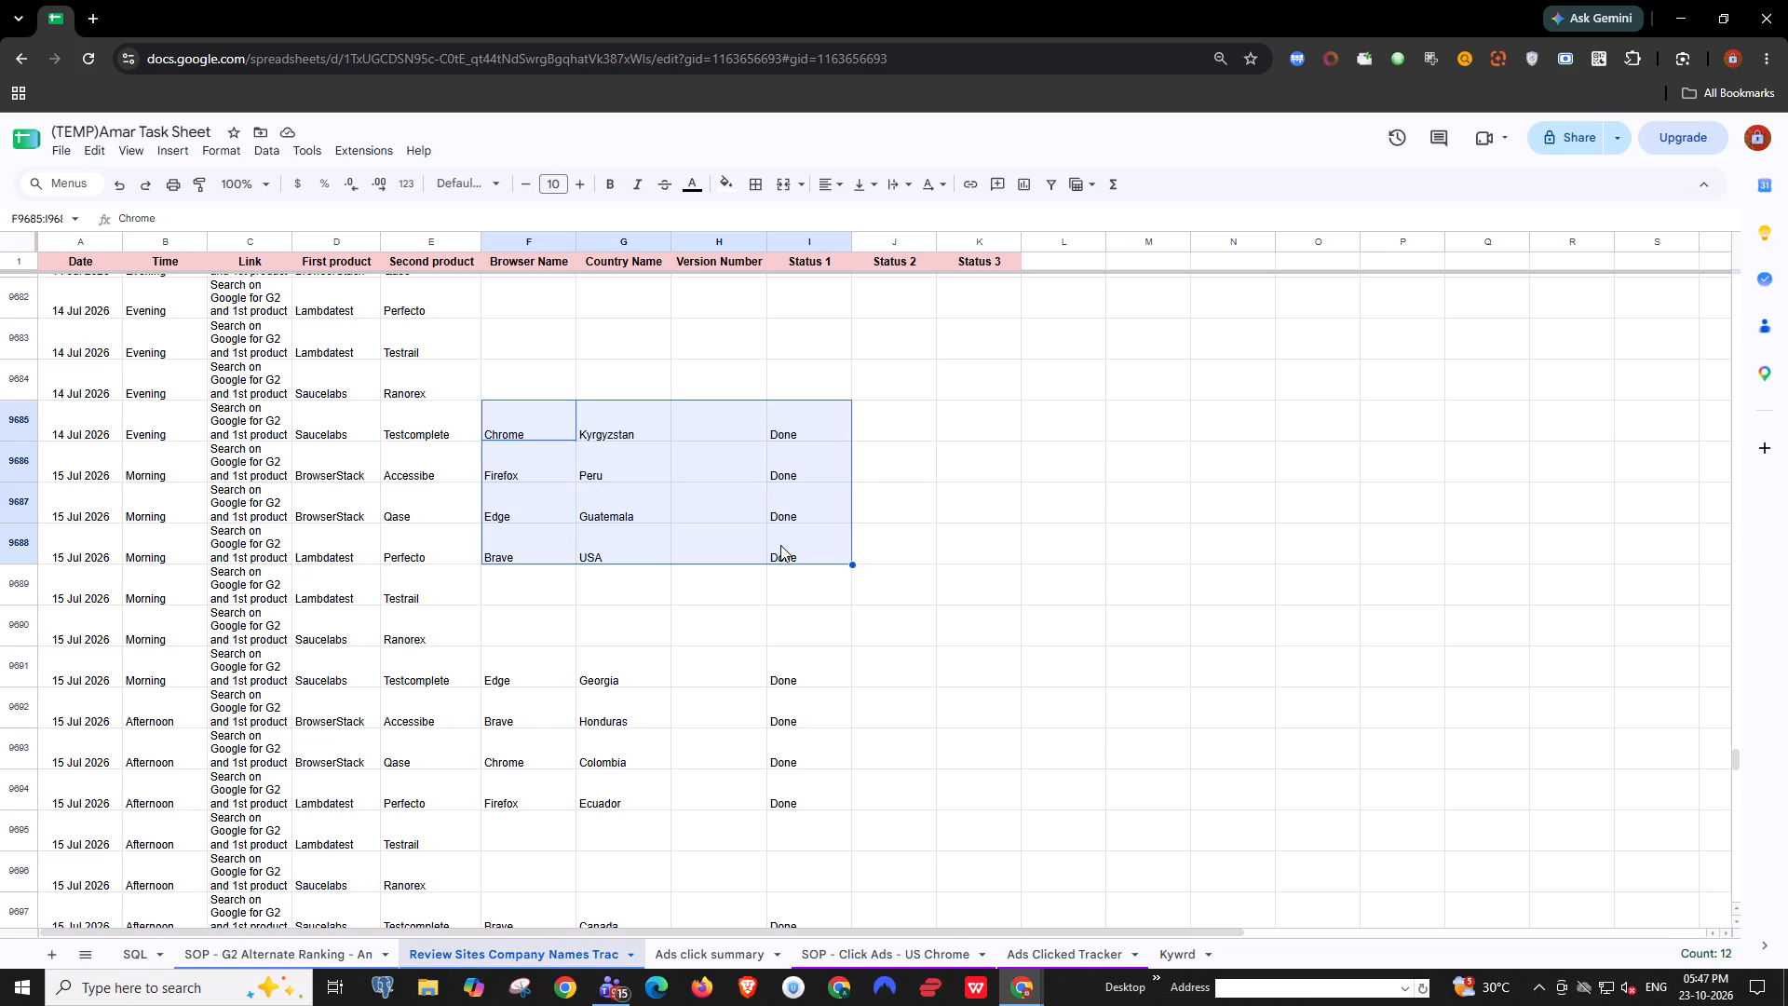
key(ctrl+c)
key(ctrl+c)
Paste the copied browser, country and status entries into the empty 23 Jul 2026 Evening rows, starting at F9844.
click(442, 706)
key(ctrl+Down)
key(Right)
key(ctrl+Up)
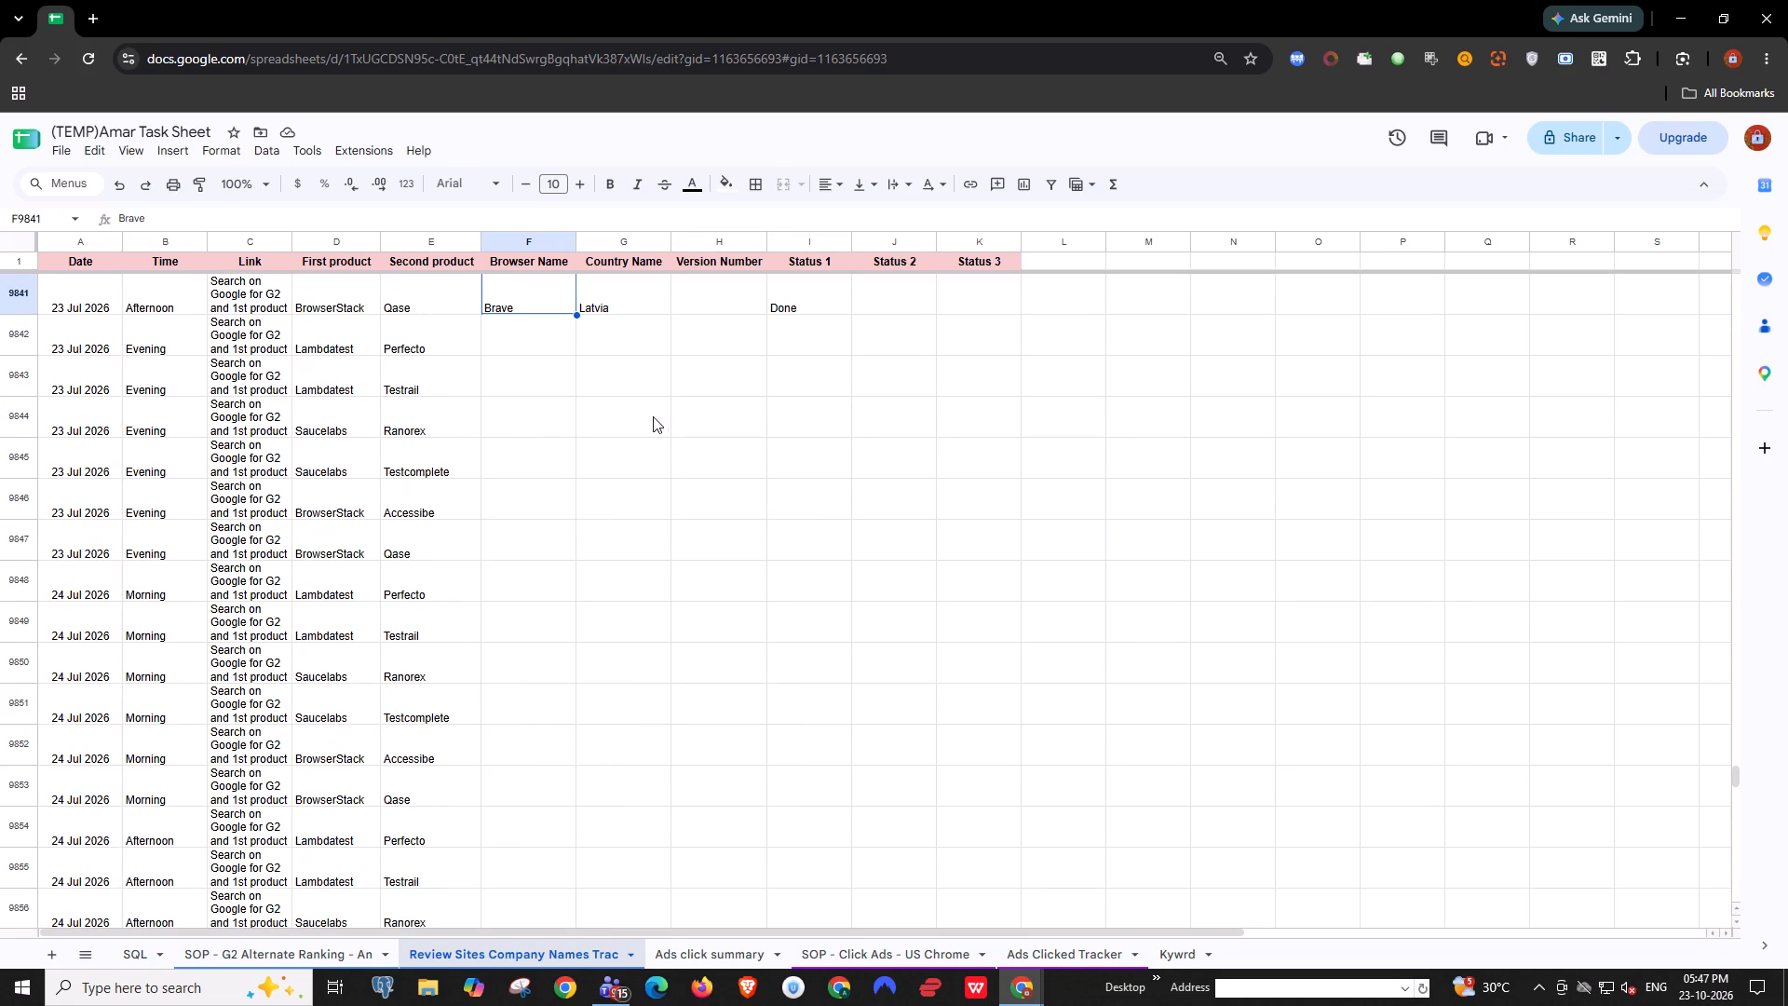
click(540, 418)
key(ctrl+v)
Copy the browser names Firefox and Edge from F9839:F9840 into F9844:F9845.
scroll(674, 578, up, 2)
drag(506, 413, 506, 434)
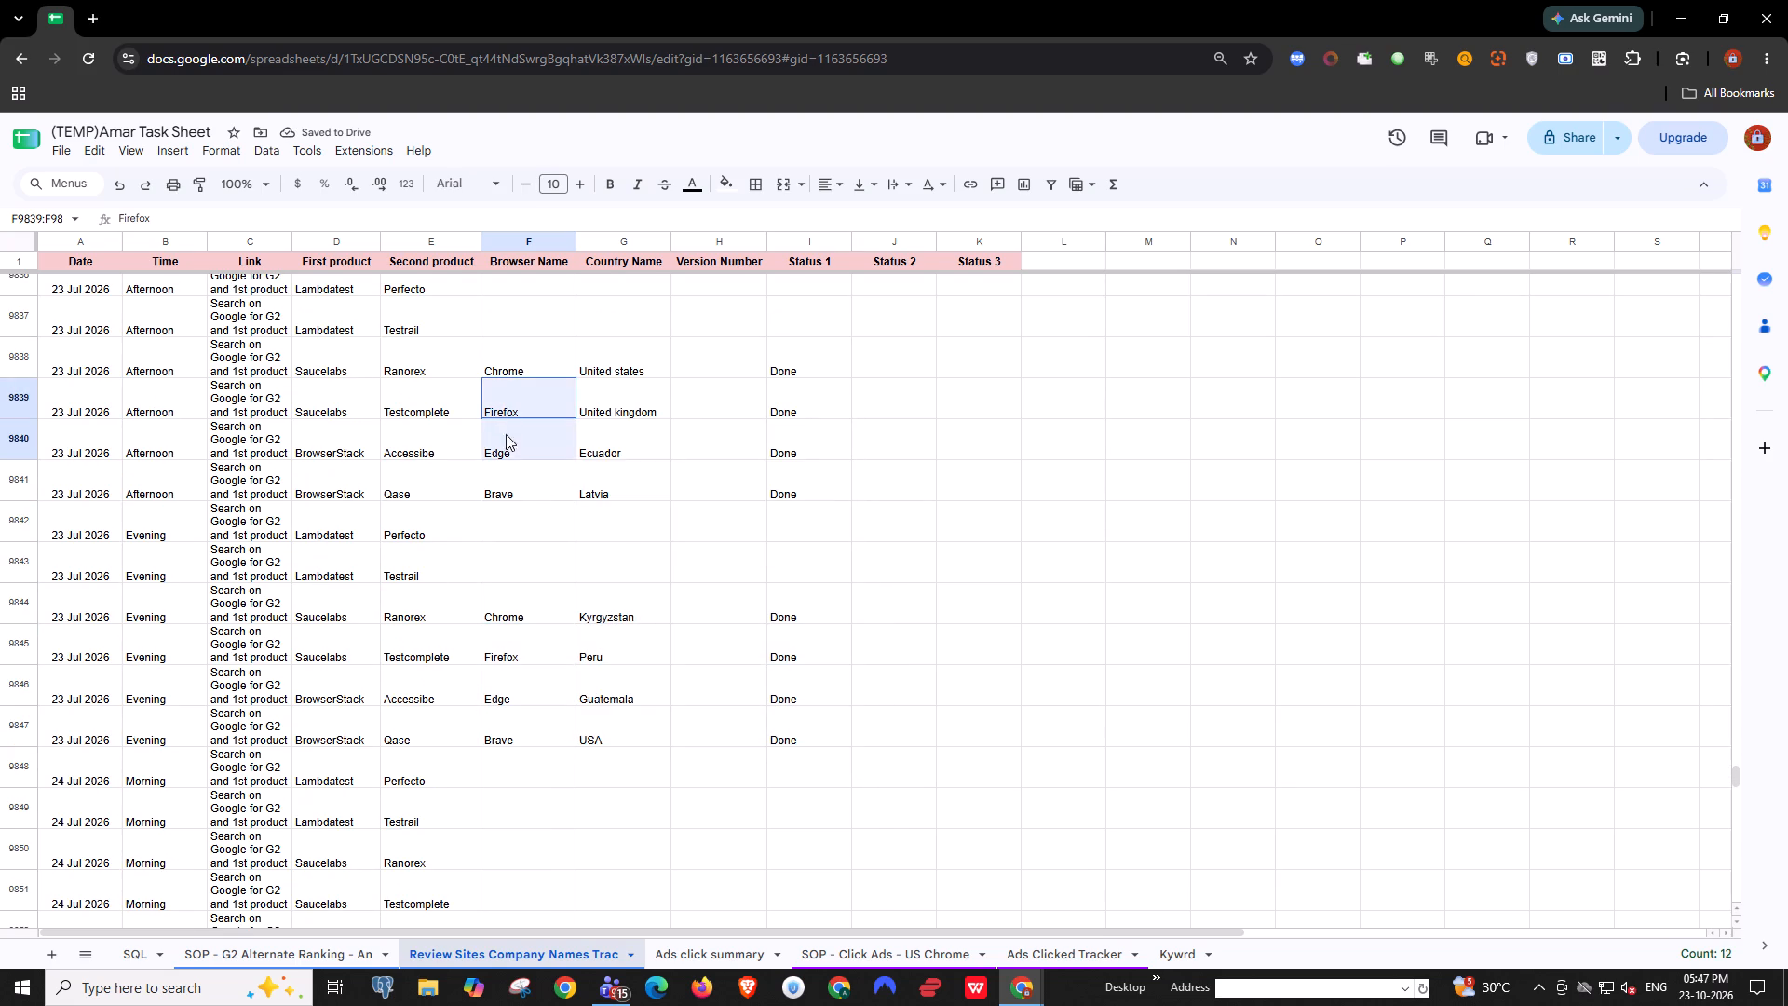
drag(506, 434, 503, 442)
key(ctrl+c)
click(502, 614)
key(ctrl+v)
Copy the browser name Chrome from F9838 into F9847, the Evening Qase row of 23 Jul 2026.
click(519, 372)
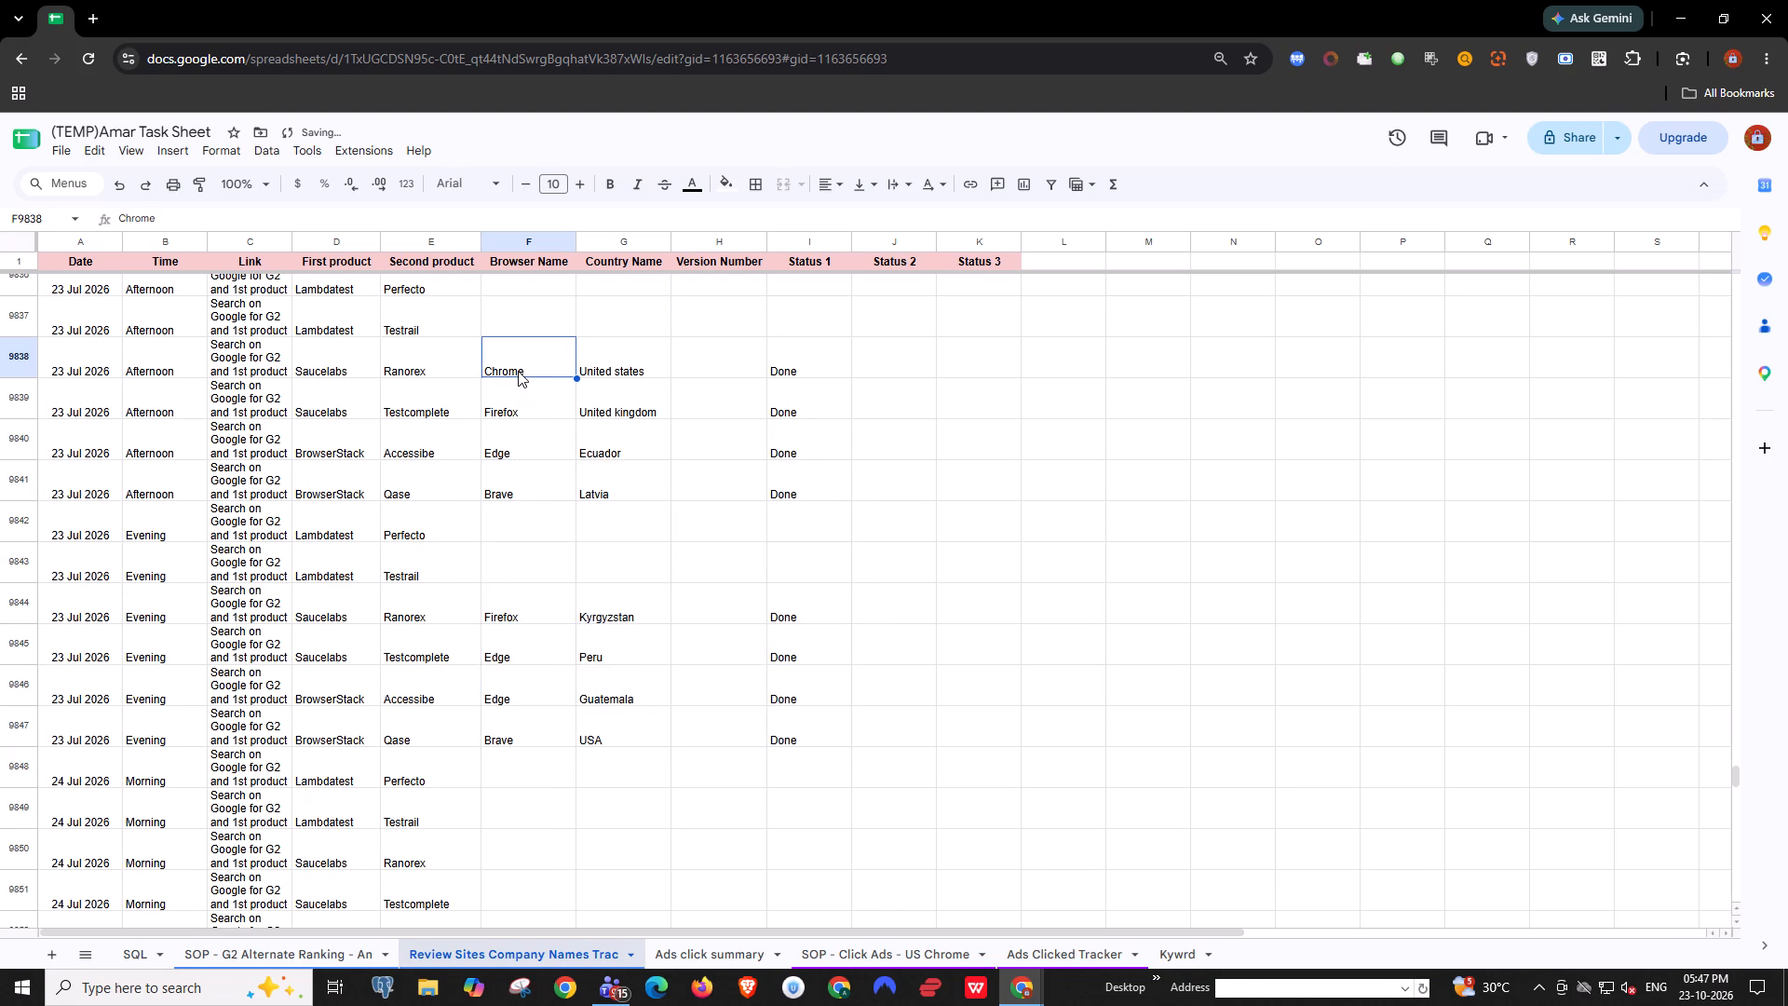
key(ctrl+c)
click(502, 743)
key(v)
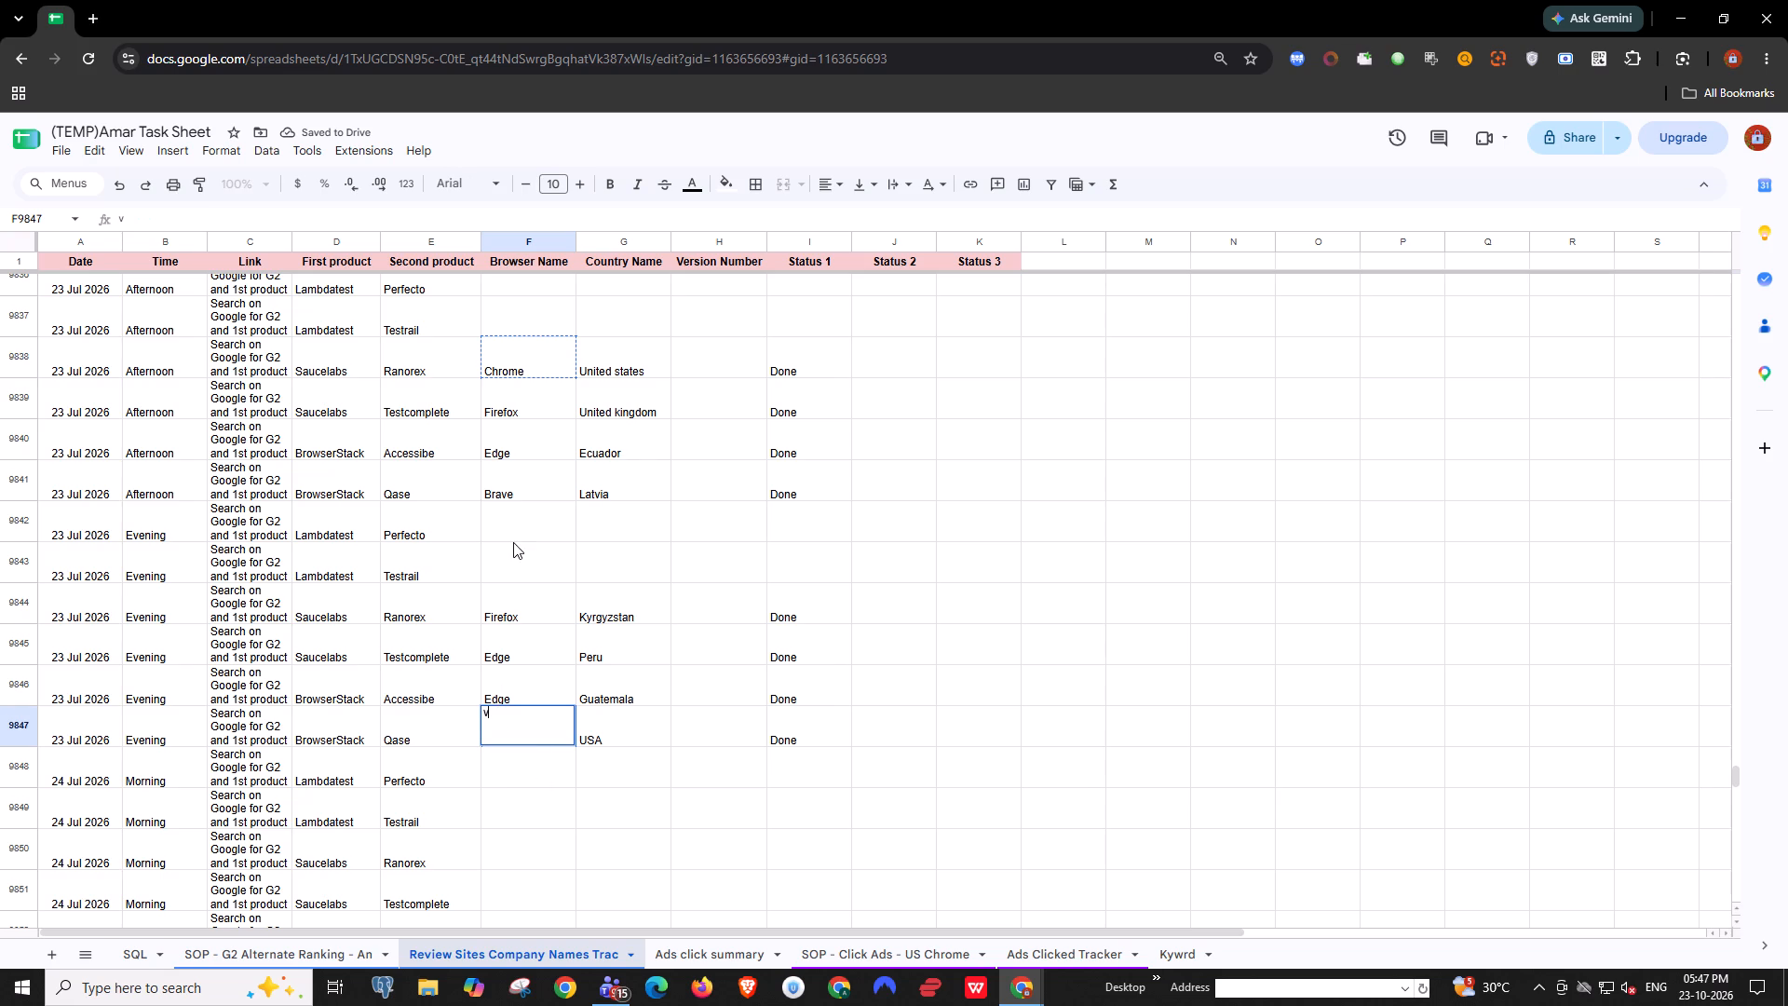
click(521, 813)
click(526, 734)
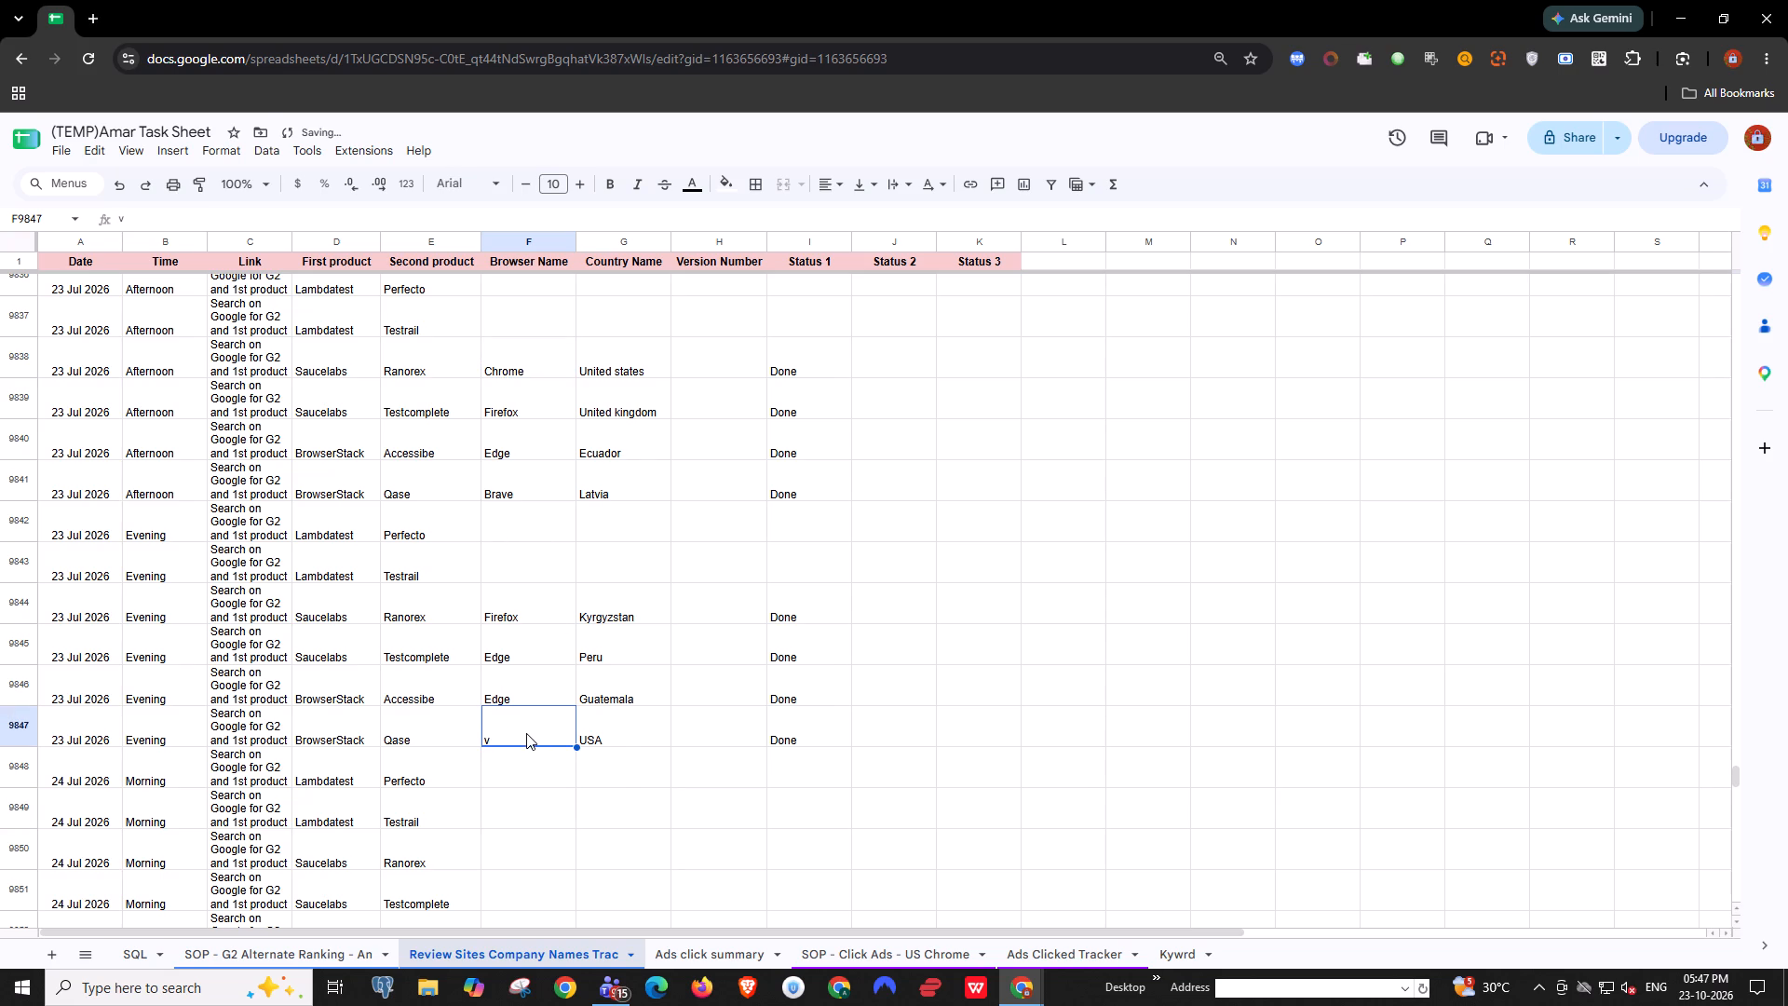
key(ctrl+v)
click(528, 787)
Copy the browser name Brave from F9841 into F9846, the Evening Accessibe row of 23 Jul 2026.
click(513, 498)
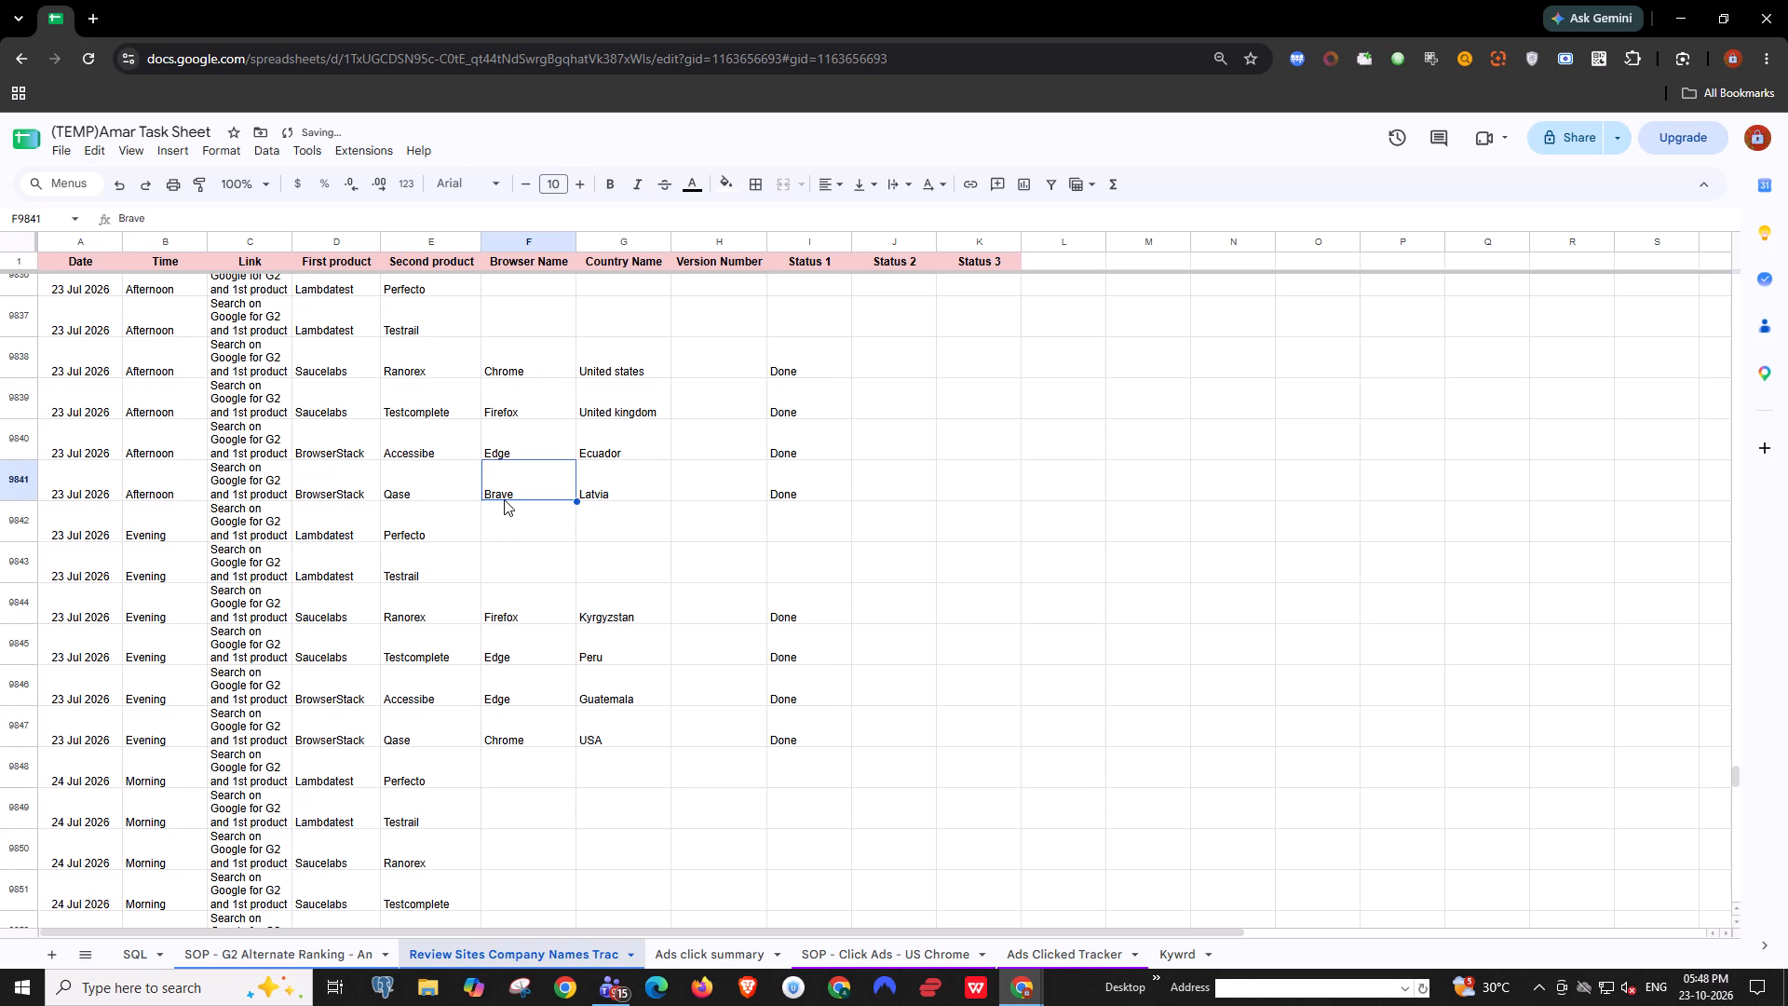
key(ctrl+c)
click(513, 702)
key(ctrl+v)
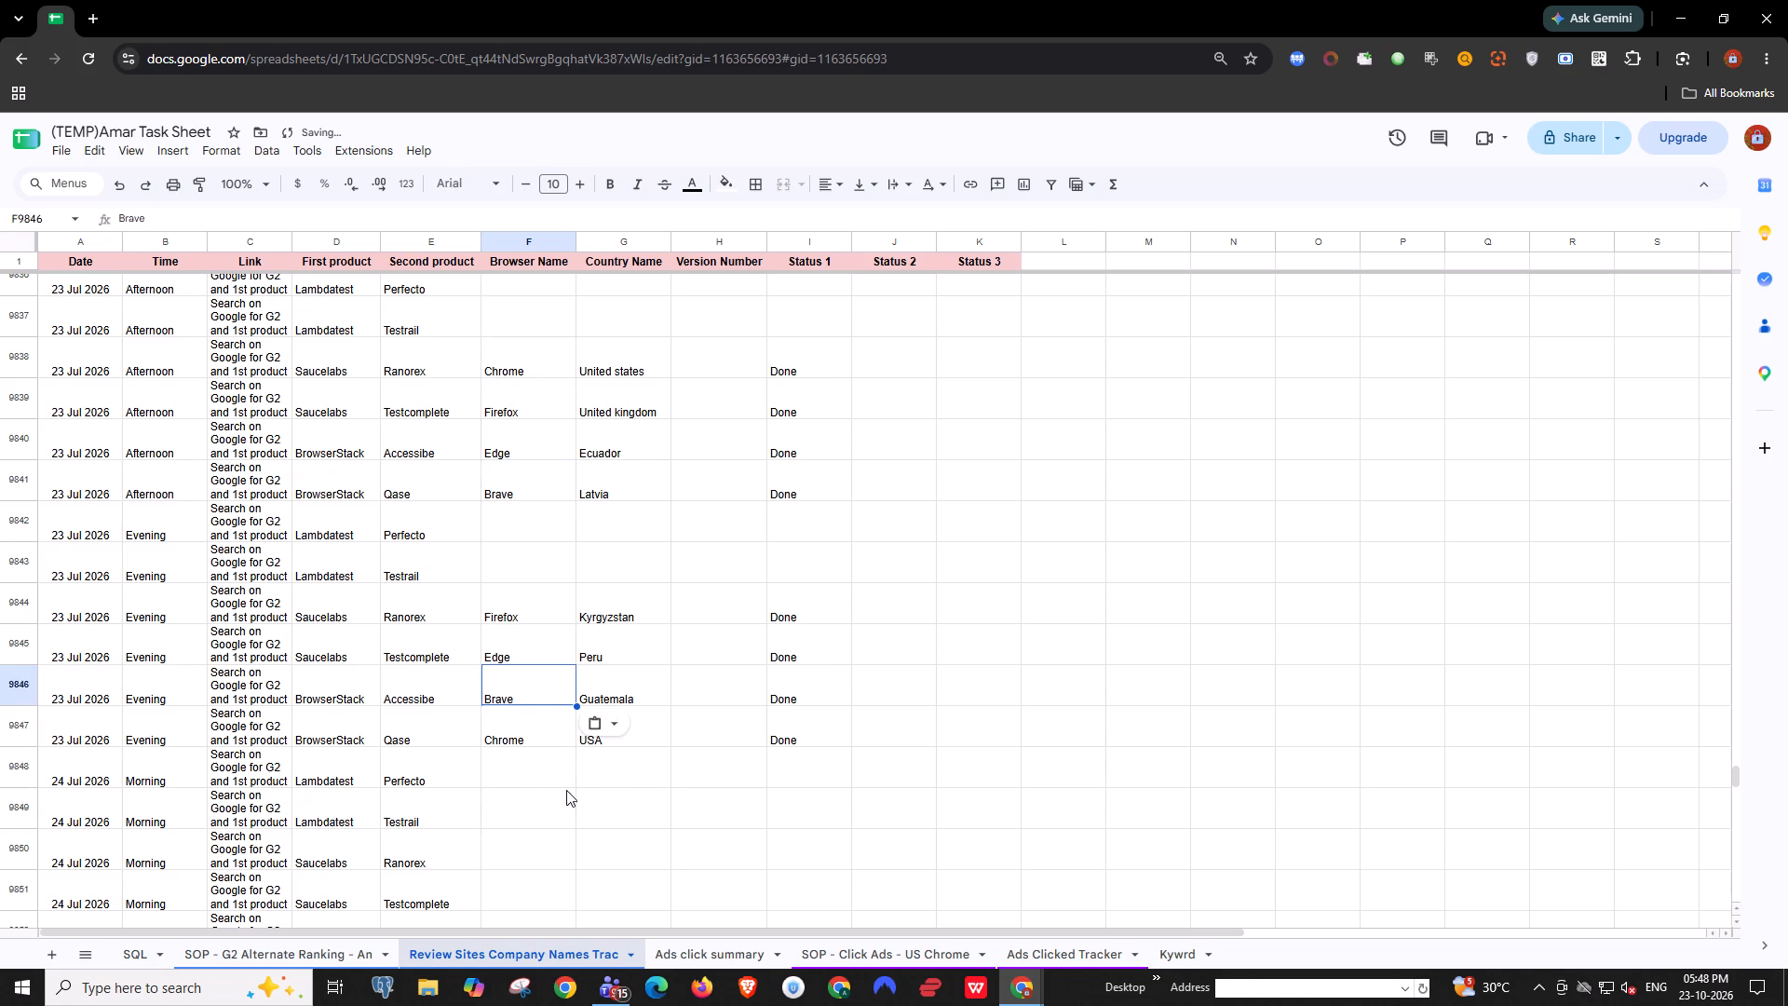
click(567, 789)
Clear the country name in G9847, the Evening Qase row of 23 Jul 2026.
click(626, 737)
key(BackSpace)
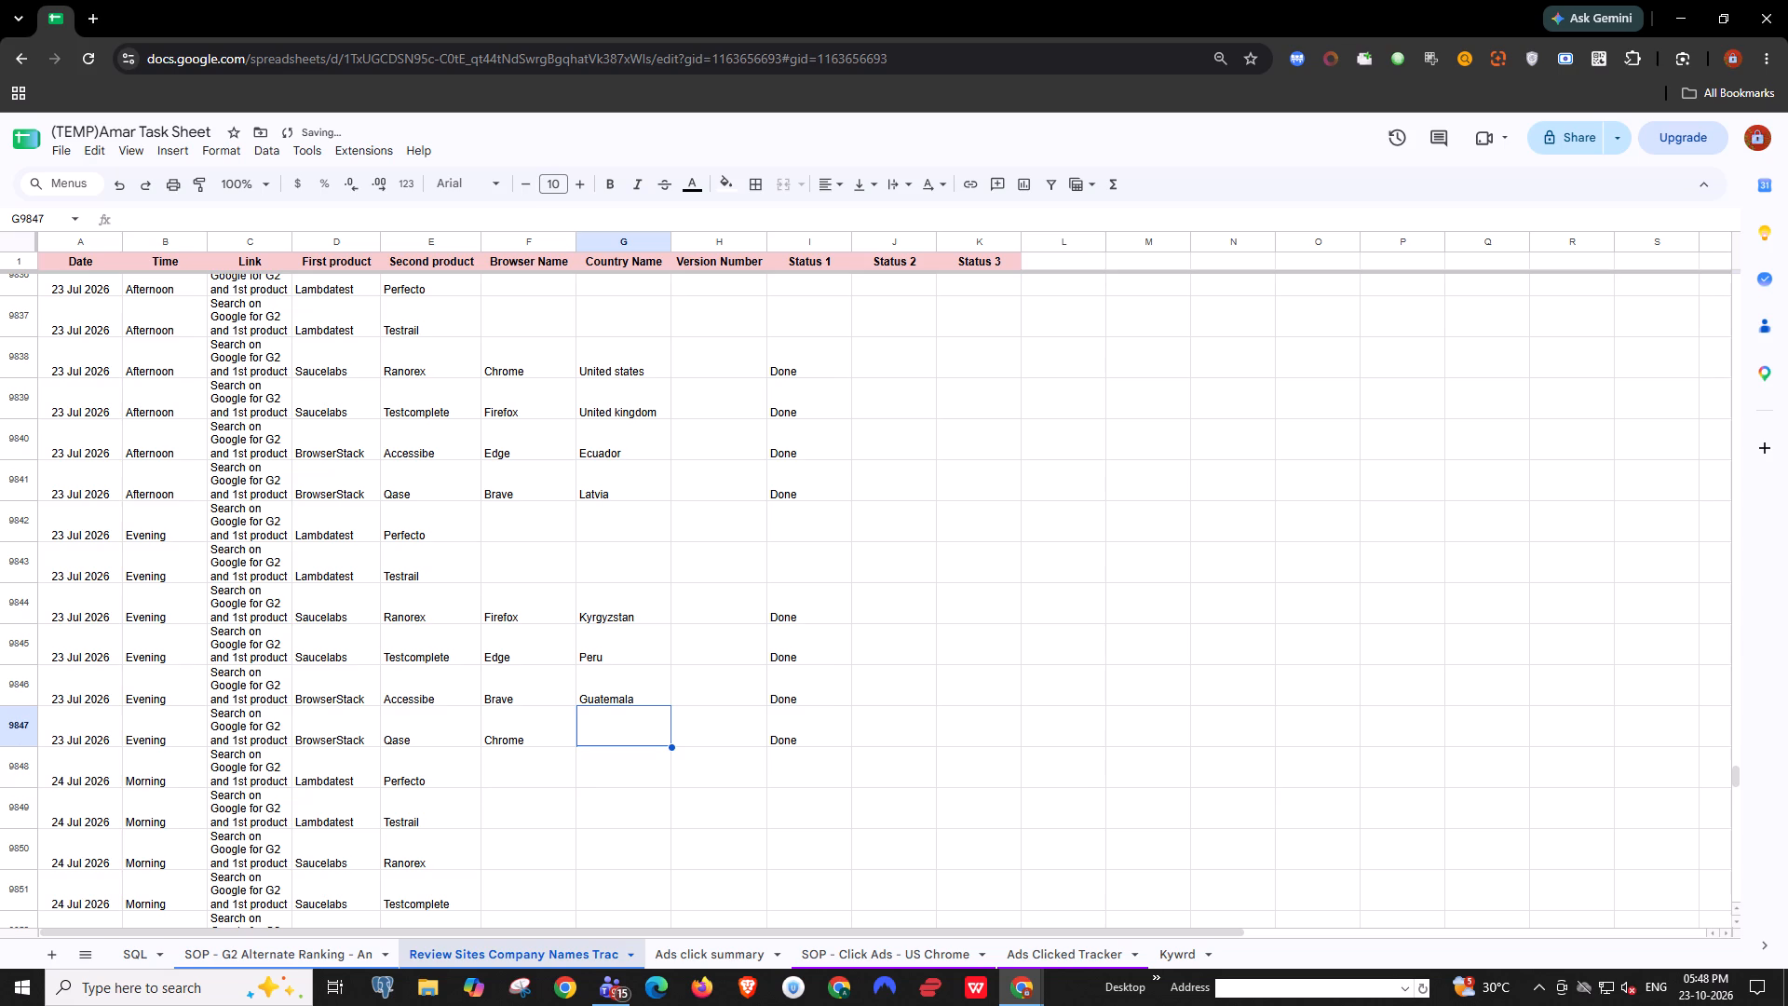
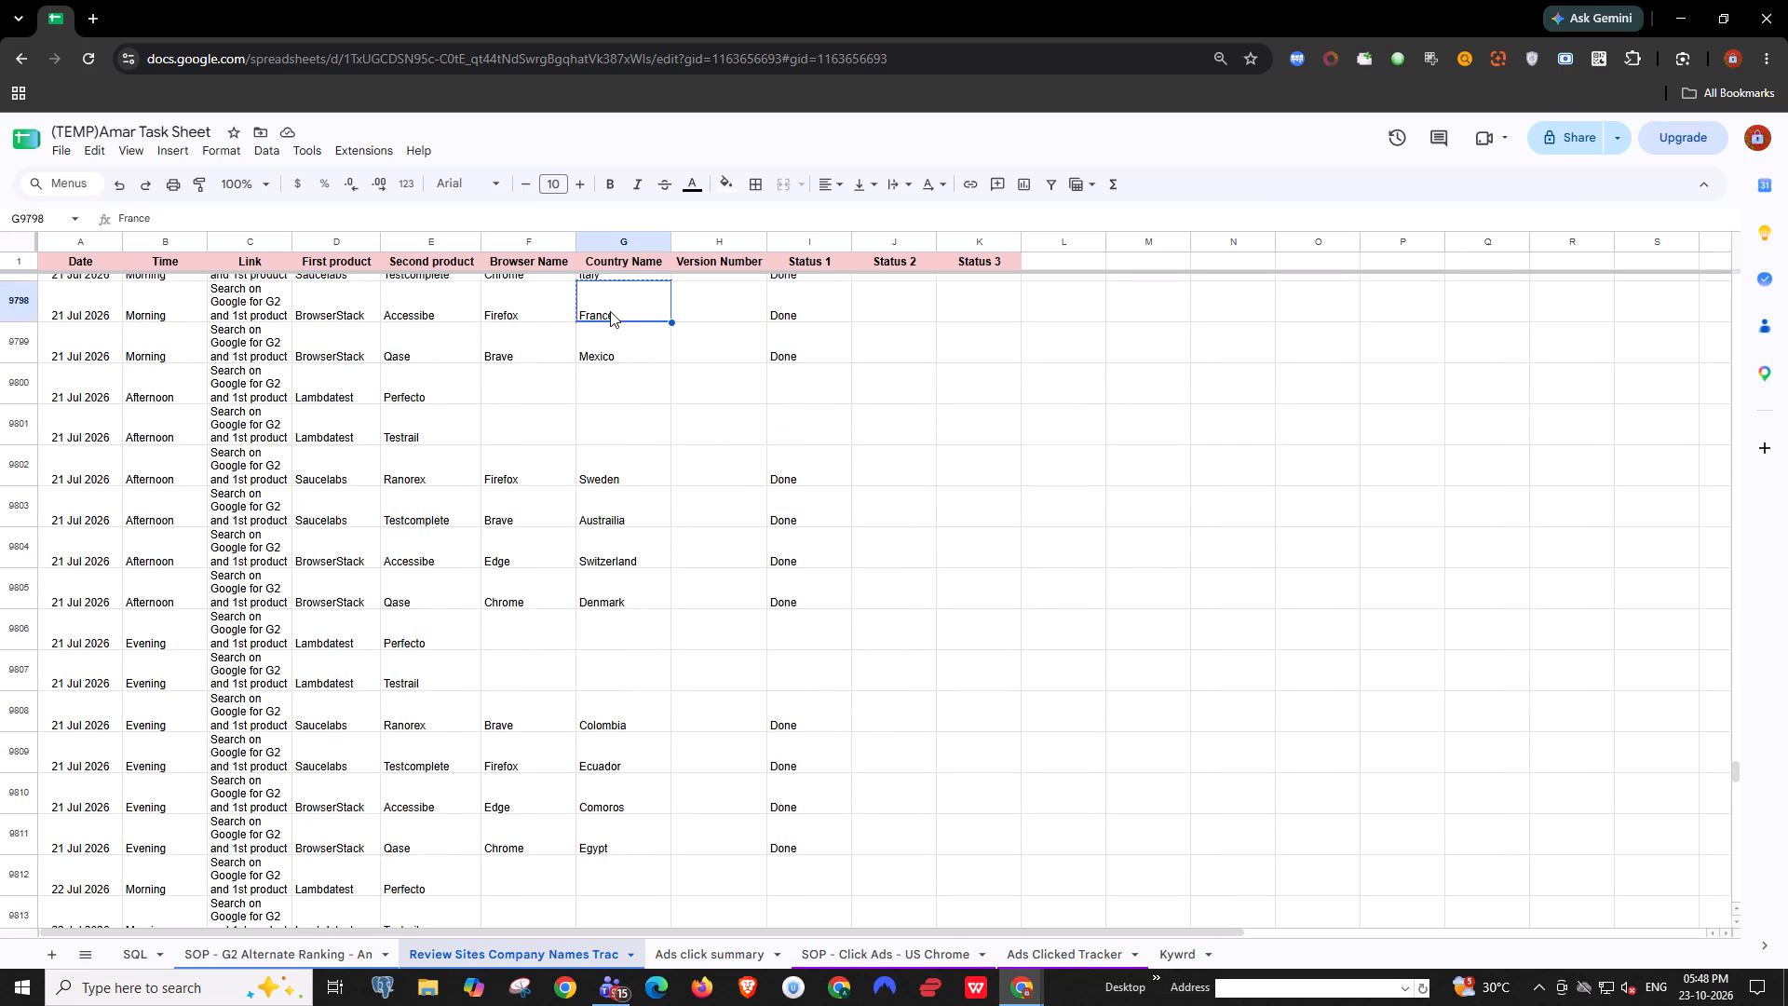
Paste the country name France, copied from G9798, into G9847, the Evening Qase row of 23 Jul 2026.
scroll(610, 311, down, 16)
scroll(637, 467, down, 4)
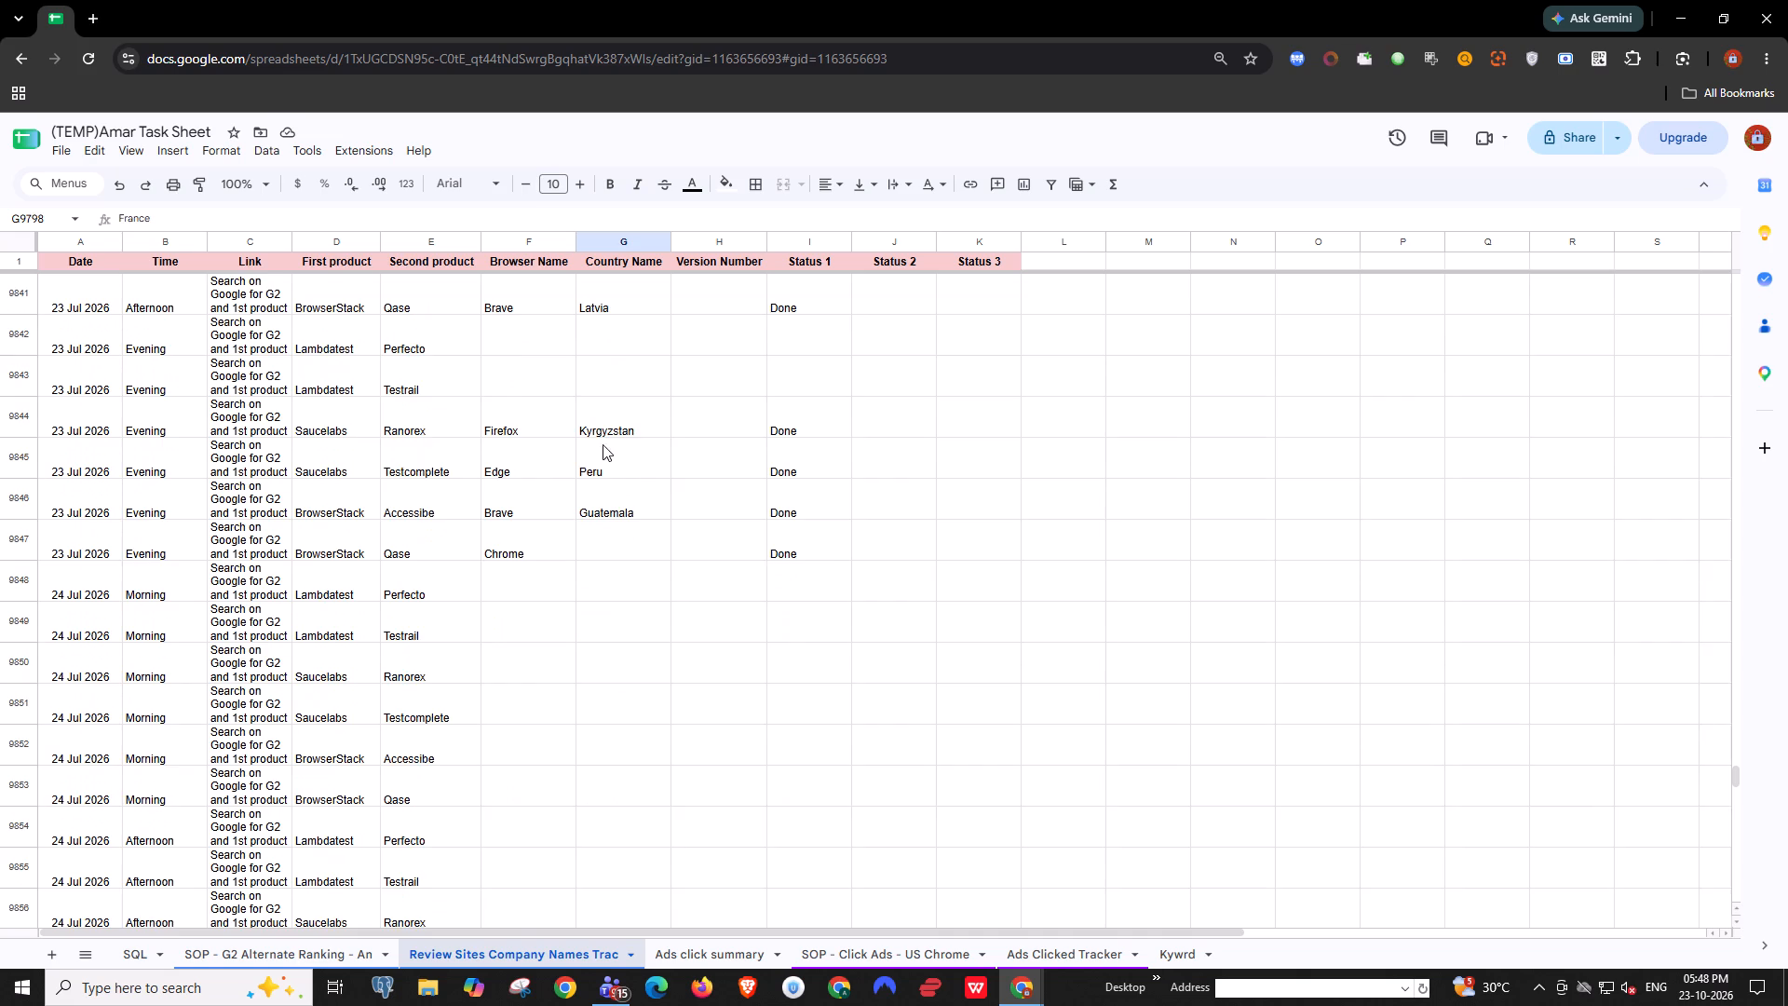
click(603, 444)
key(ctrl+v)
click(650, 576)
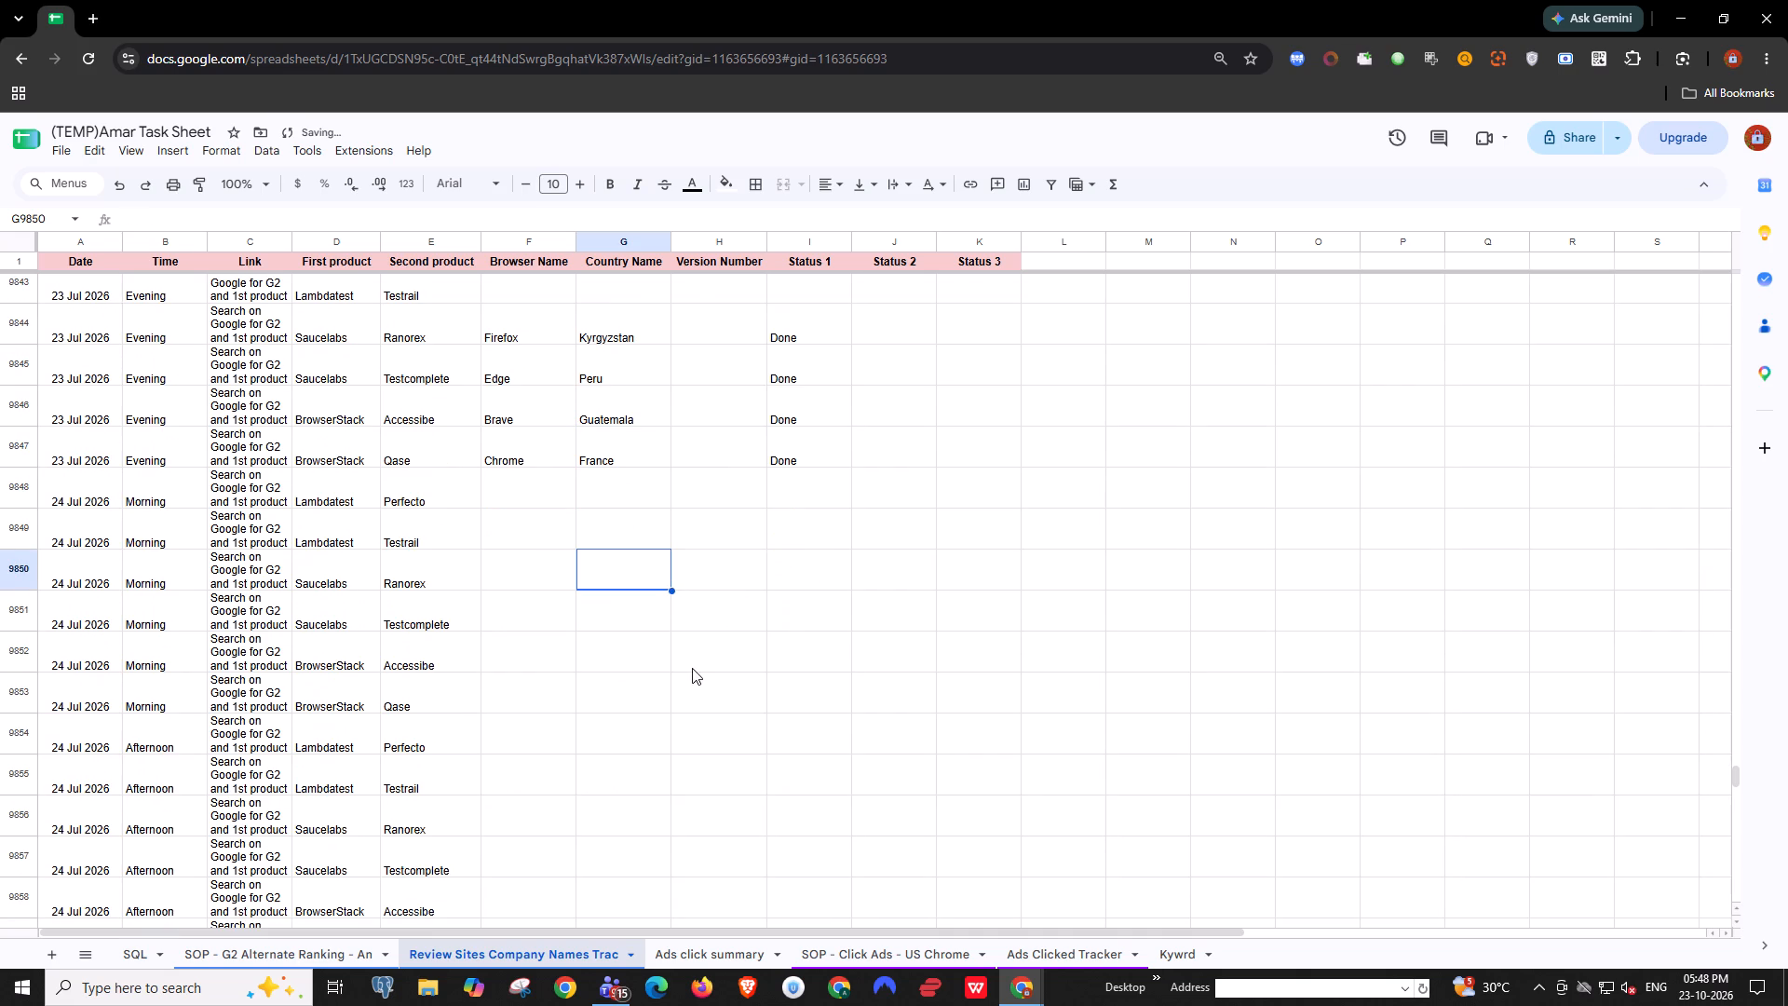